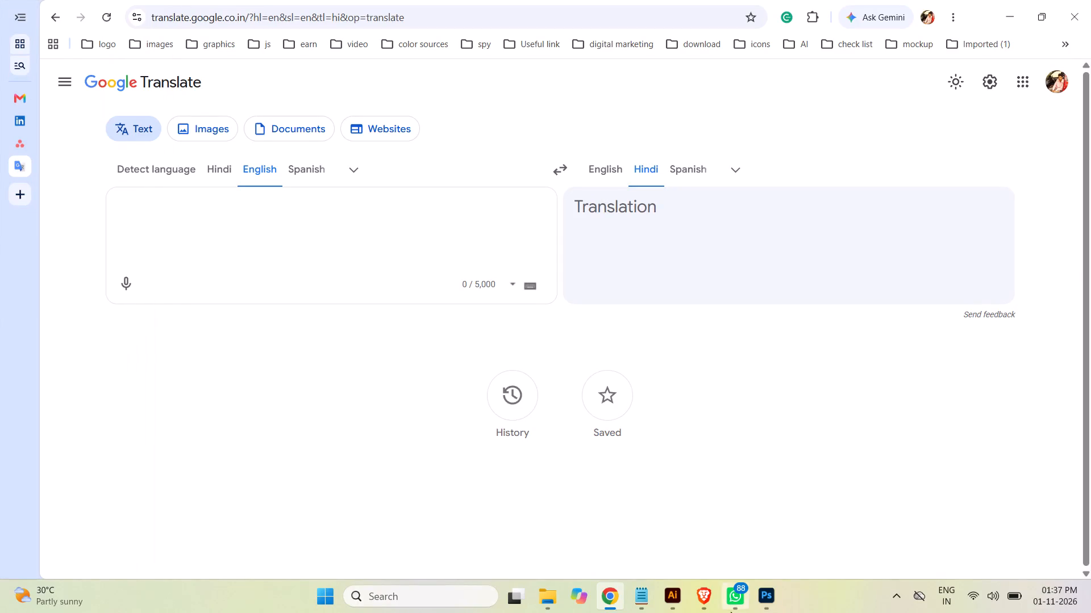
Switch from the browser to Adobe Illustrator, where the Healthcare-Australia-training post design is open.
{"action": "left_click", "coordinate": [894, 419]}
{"action": "left_click", "coordinate": [669, 600]}
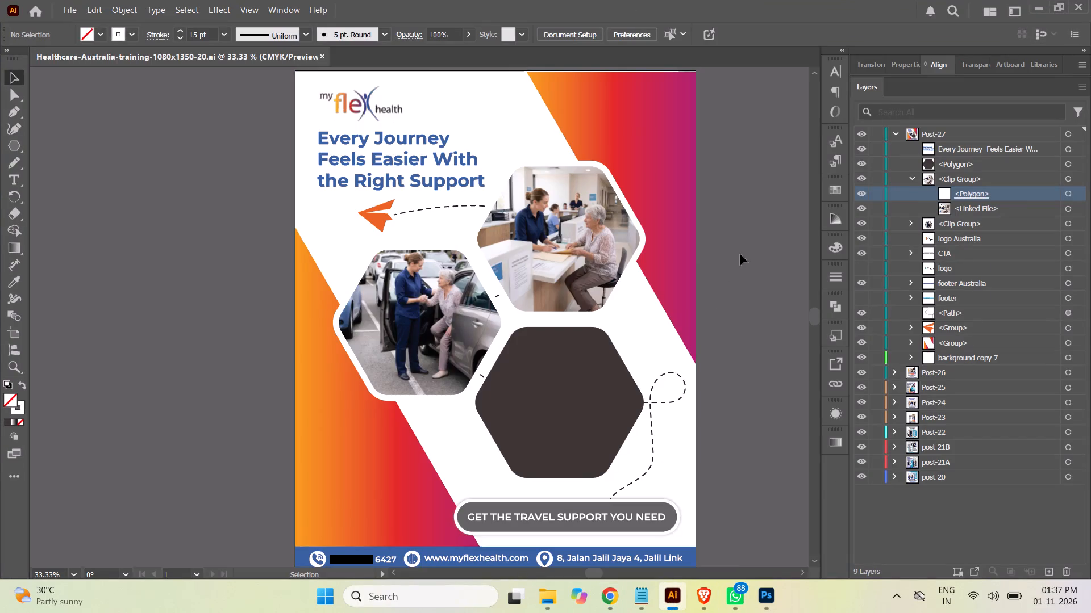
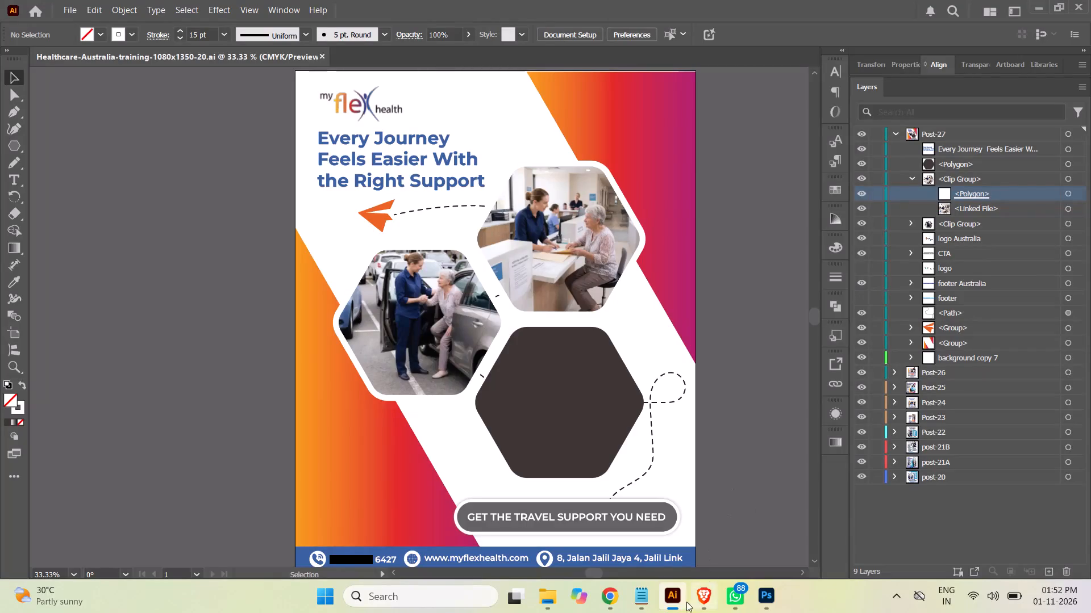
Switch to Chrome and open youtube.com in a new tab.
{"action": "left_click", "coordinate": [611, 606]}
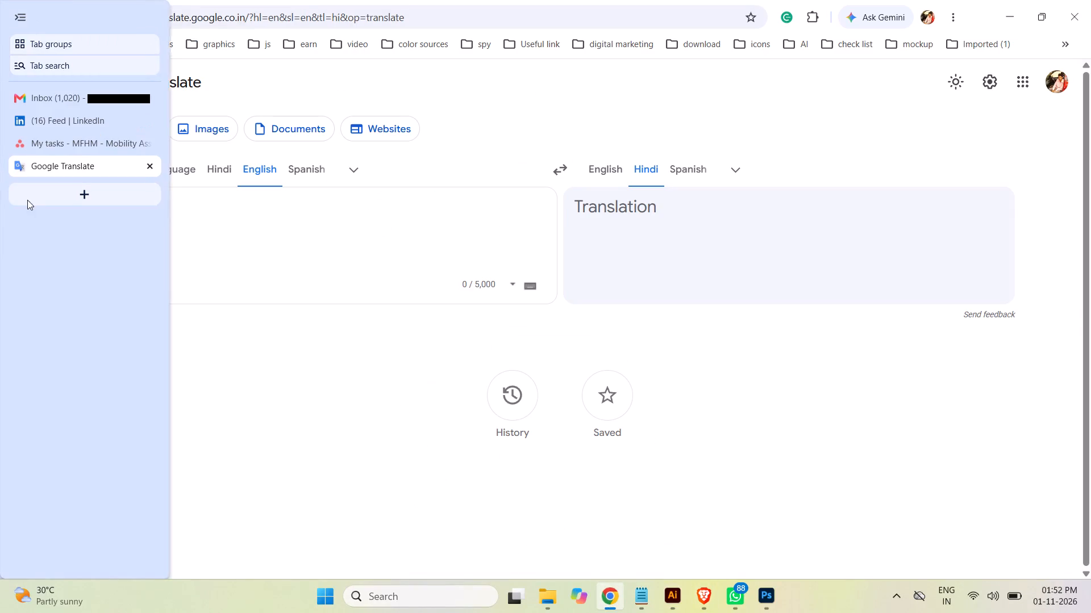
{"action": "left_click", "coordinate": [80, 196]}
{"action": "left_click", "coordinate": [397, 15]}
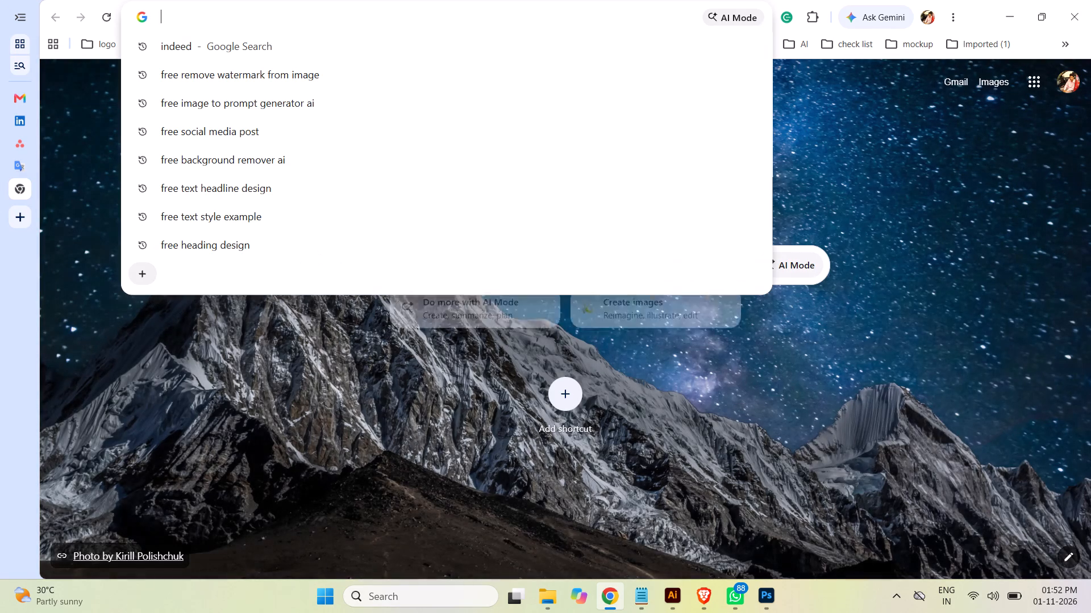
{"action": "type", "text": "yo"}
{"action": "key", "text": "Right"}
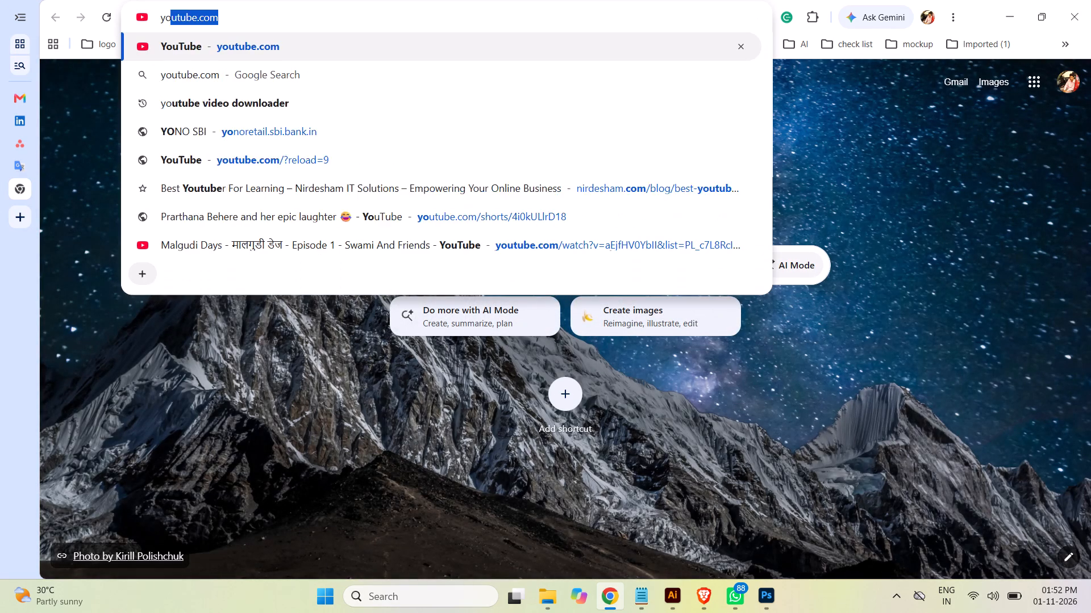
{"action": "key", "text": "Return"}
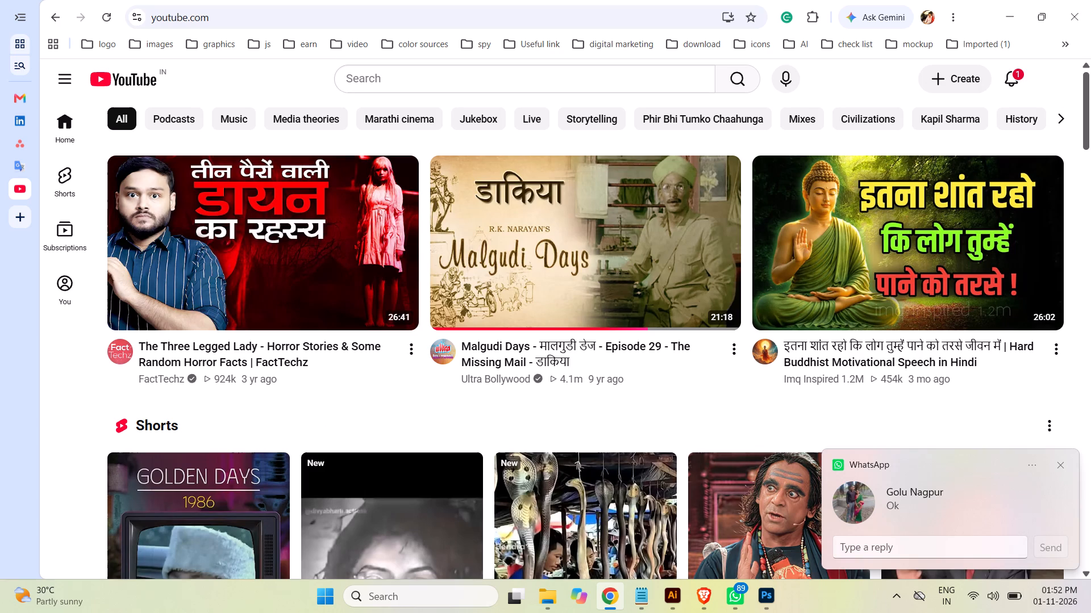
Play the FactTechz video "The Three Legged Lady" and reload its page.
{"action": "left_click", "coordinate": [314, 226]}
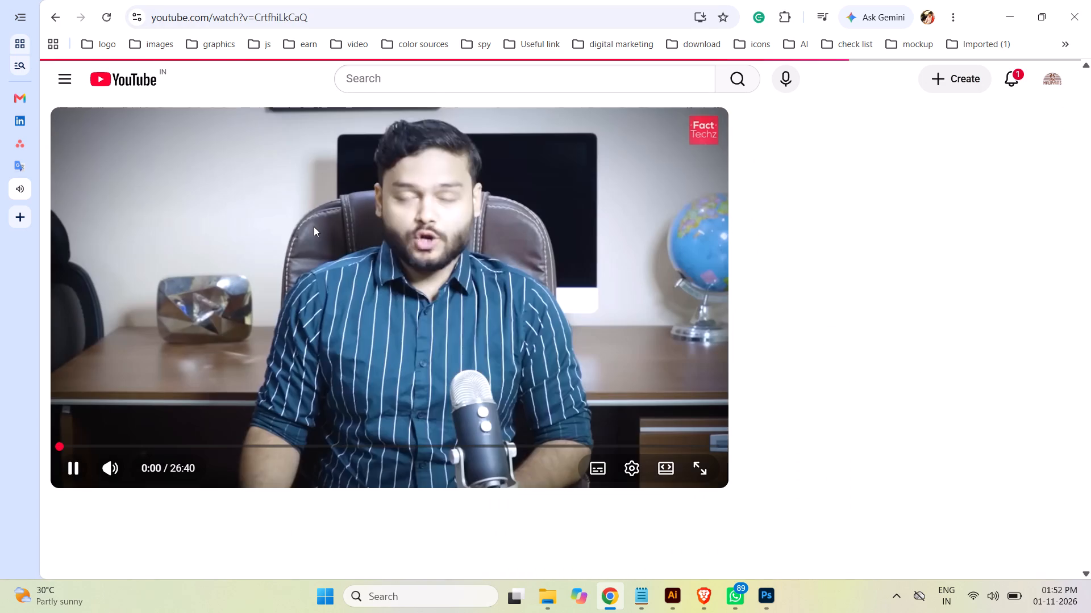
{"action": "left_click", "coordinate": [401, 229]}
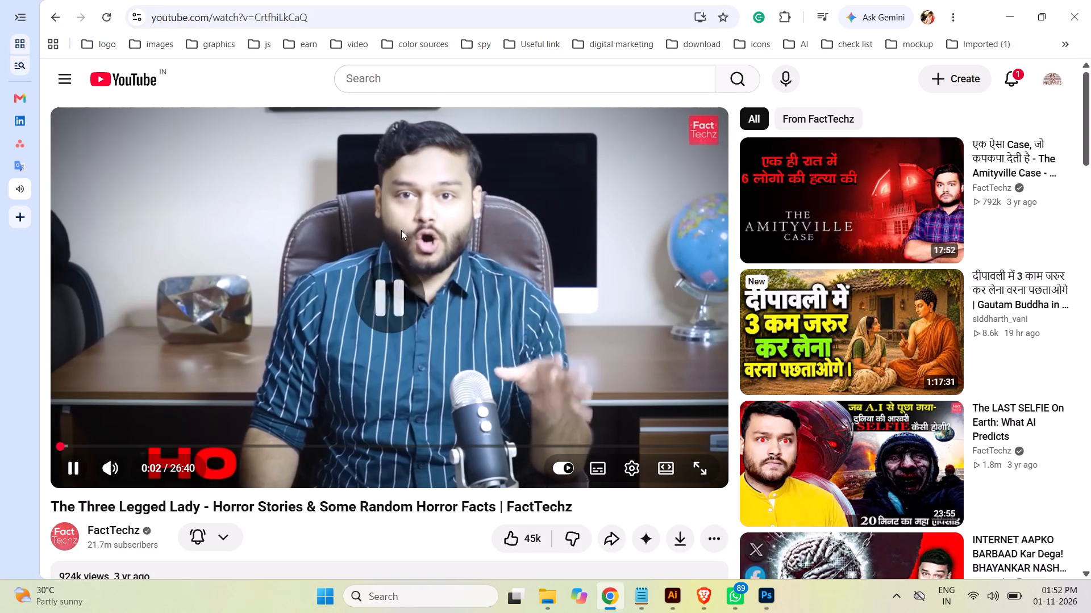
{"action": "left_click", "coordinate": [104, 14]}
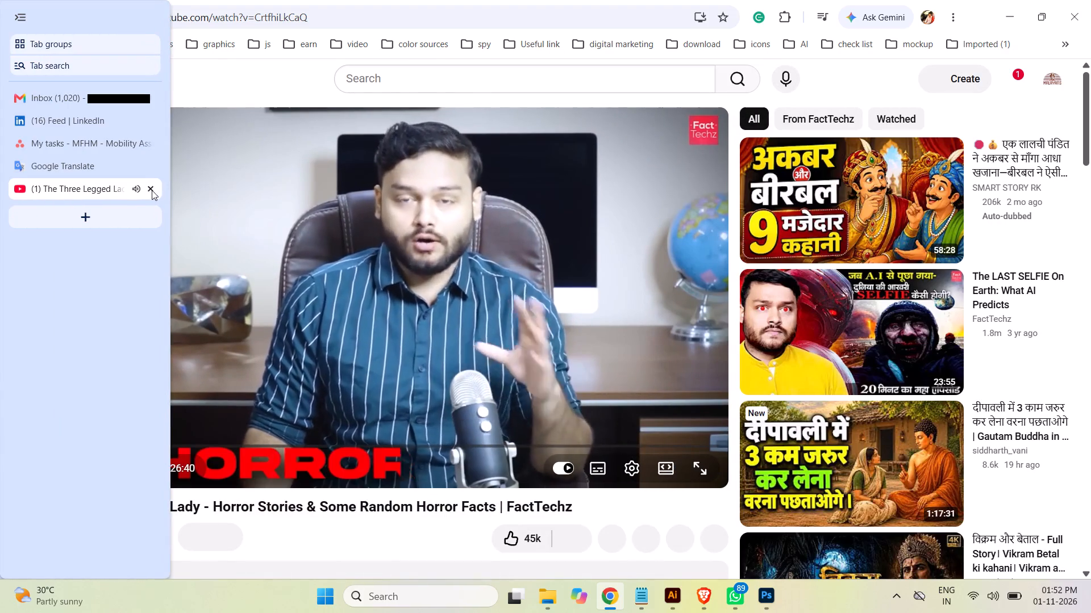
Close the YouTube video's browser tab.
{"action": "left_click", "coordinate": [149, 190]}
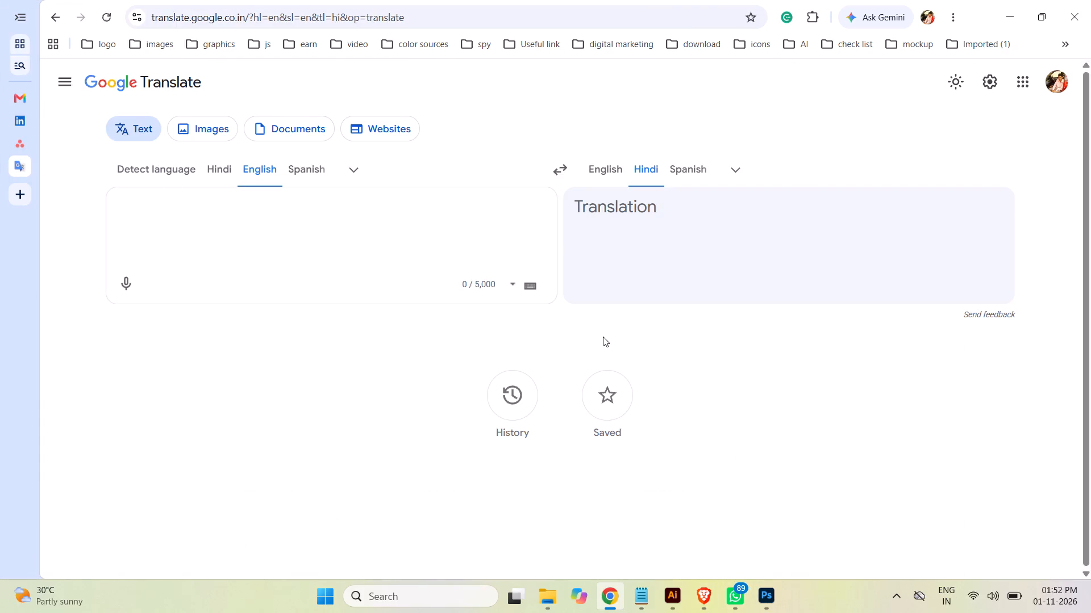
Search Google in a new tab for "netspeed text" and switch to the suggested query "net speed test".
{"action": "left_click", "coordinate": [60, 199]}
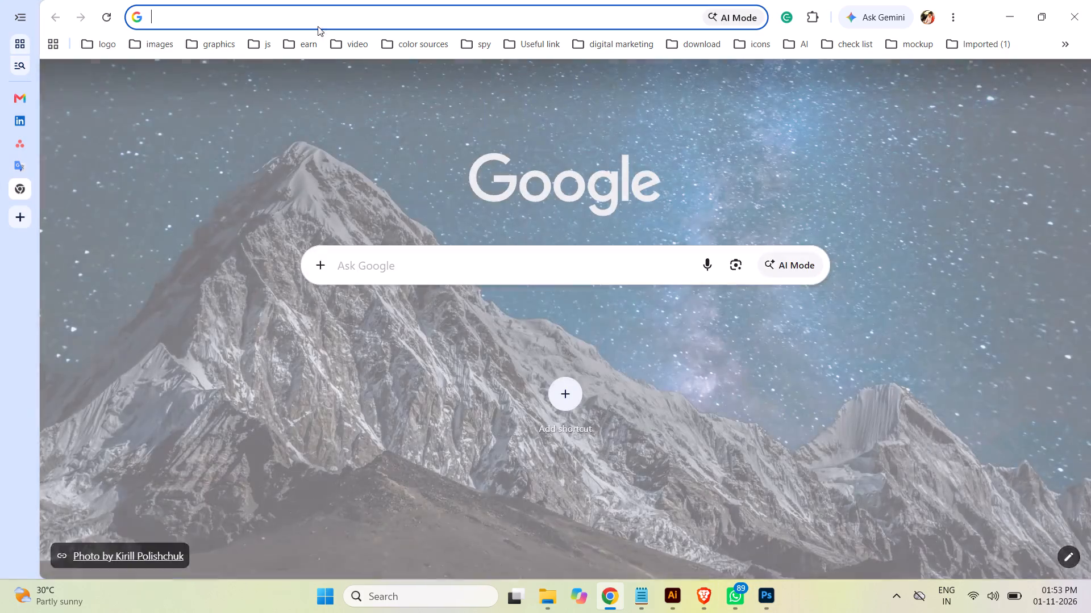
{"action": "left_click", "coordinate": [328, 15]}
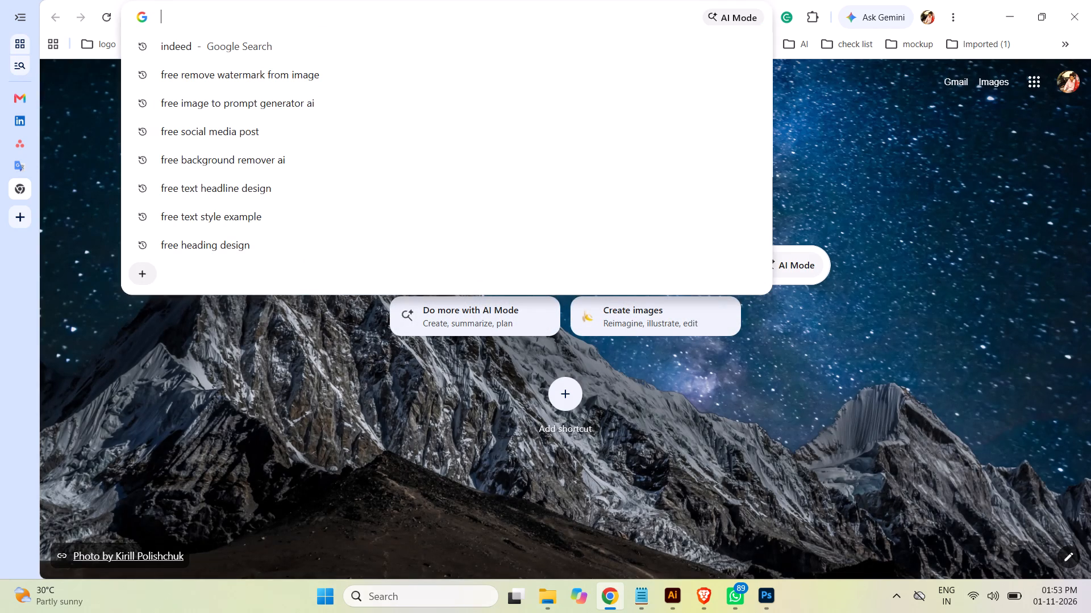
{"action": "type", "text": "net"}
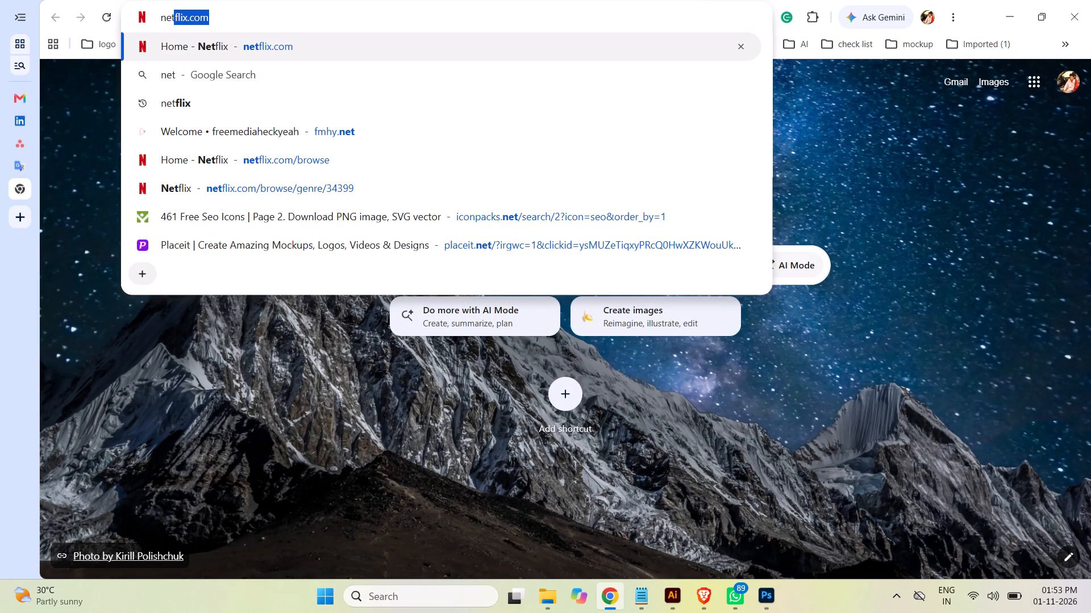
{"action": "key", "text": "s"}
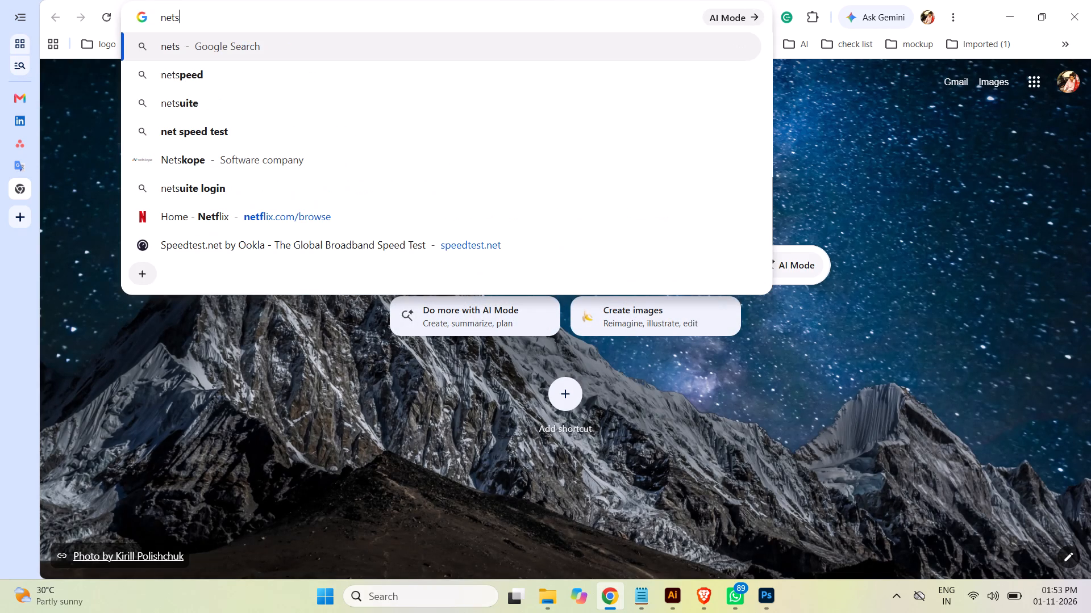
{"action": "key", "text": "Down"}
{"action": "key", "text": "space"}
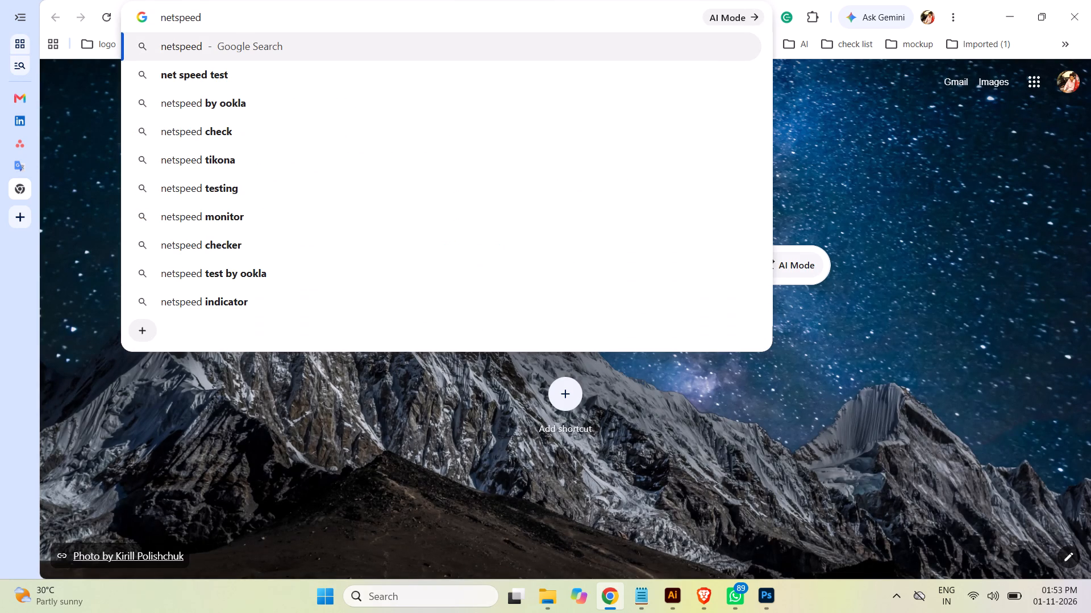
{"action": "type", "text": "text"}
{"action": "key", "text": "Return"}
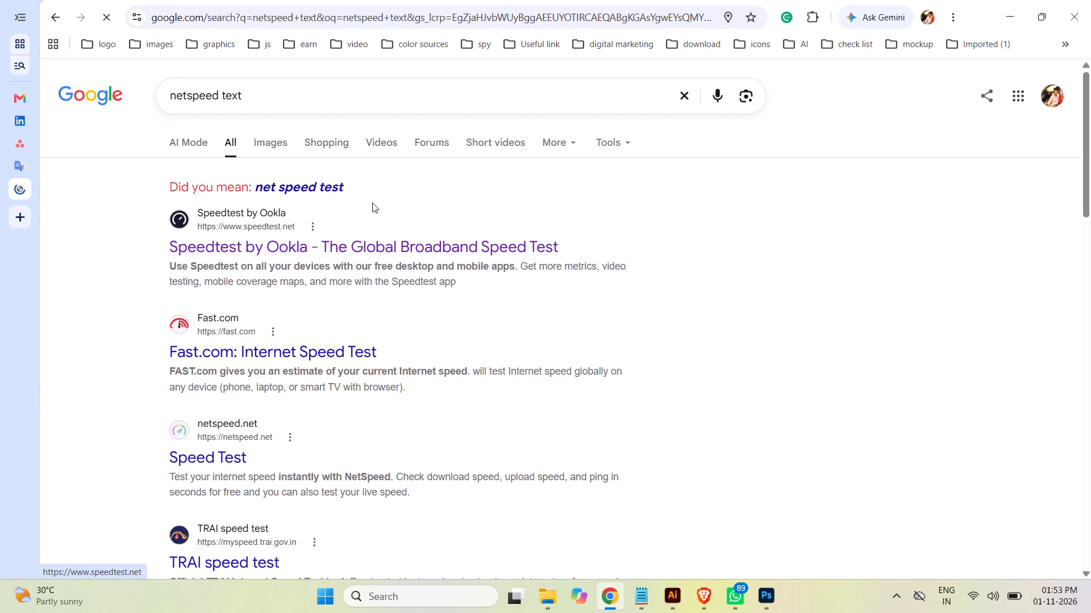
{"action": "left_click", "coordinate": [327, 188]}
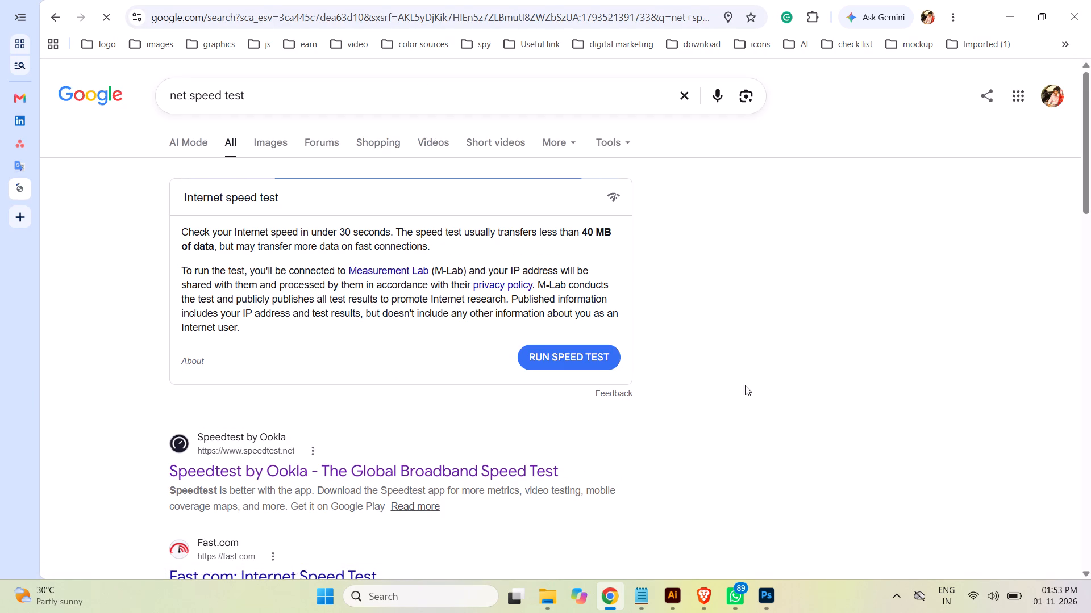
Start Google's built-in internet speed test from the search results.
{"action": "scroll", "coordinate": [760, 338], "scroll_direction": "down", "scroll_amount": 1}
{"action": "left_click", "coordinate": [576, 285]}
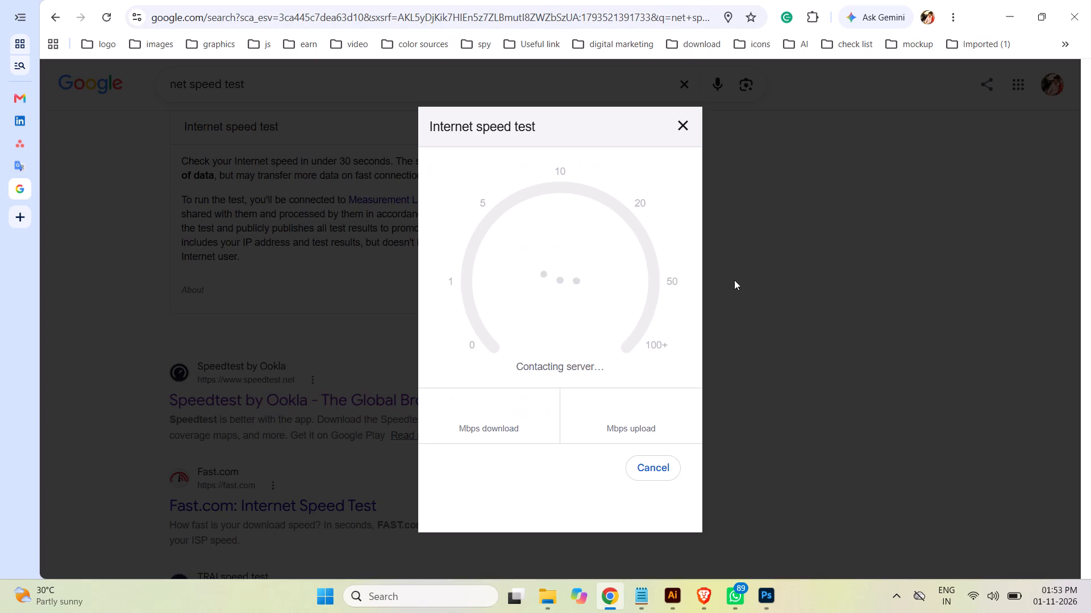
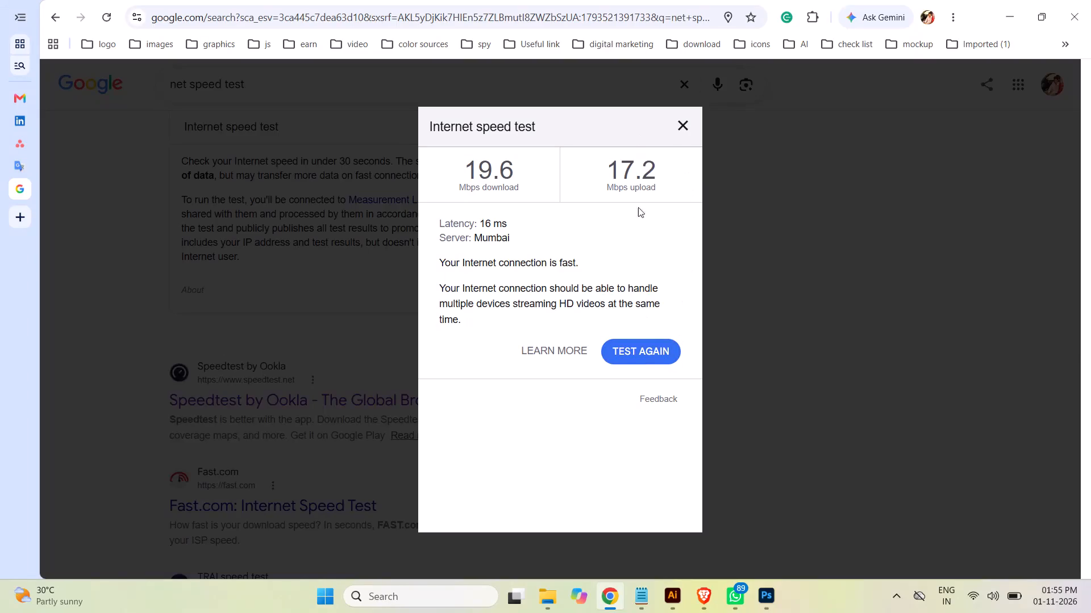
Dismiss the internet speed test results and close the "net speed test" browser tab.
{"action": "left_click", "coordinate": [678, 125]}
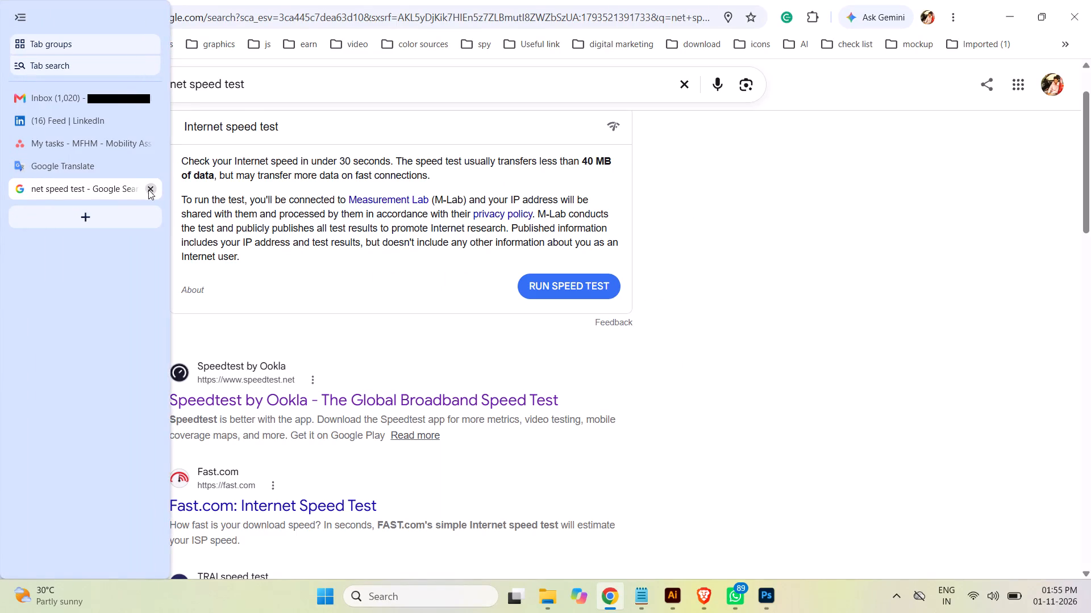
{"action": "left_click", "coordinate": [152, 189]}
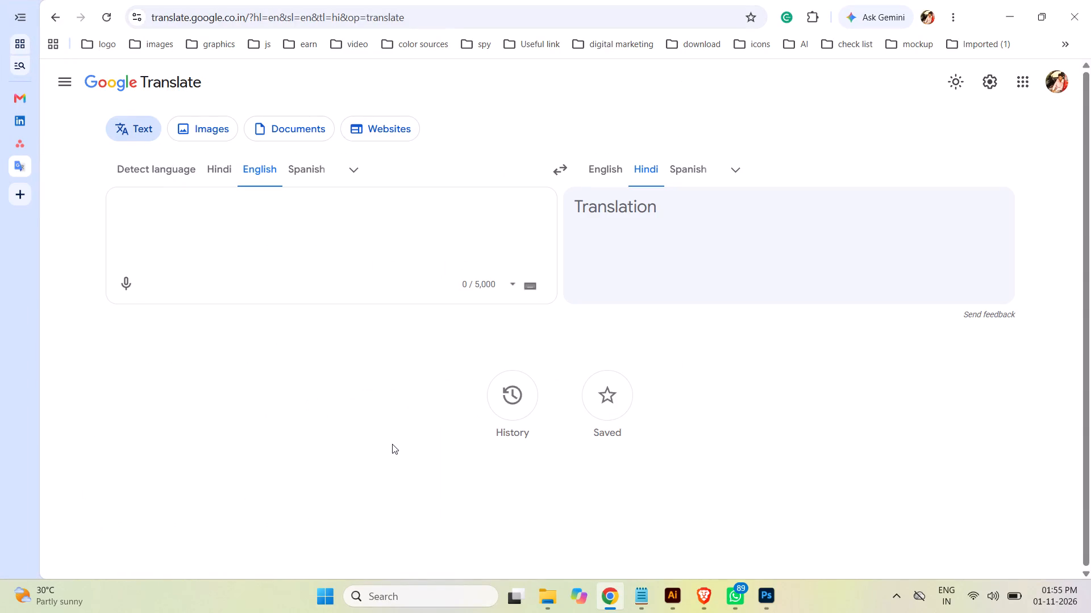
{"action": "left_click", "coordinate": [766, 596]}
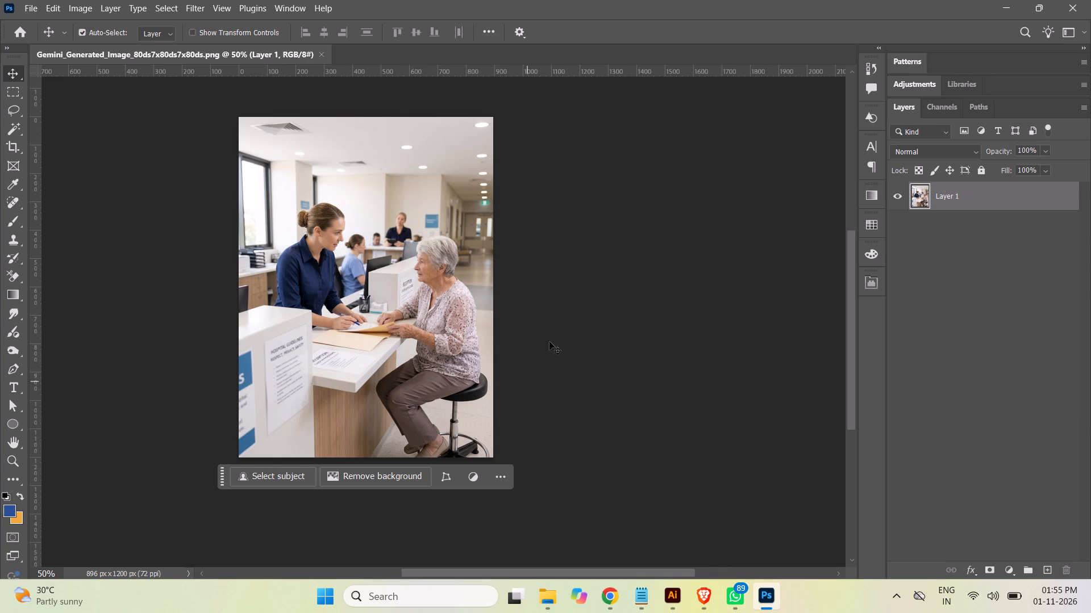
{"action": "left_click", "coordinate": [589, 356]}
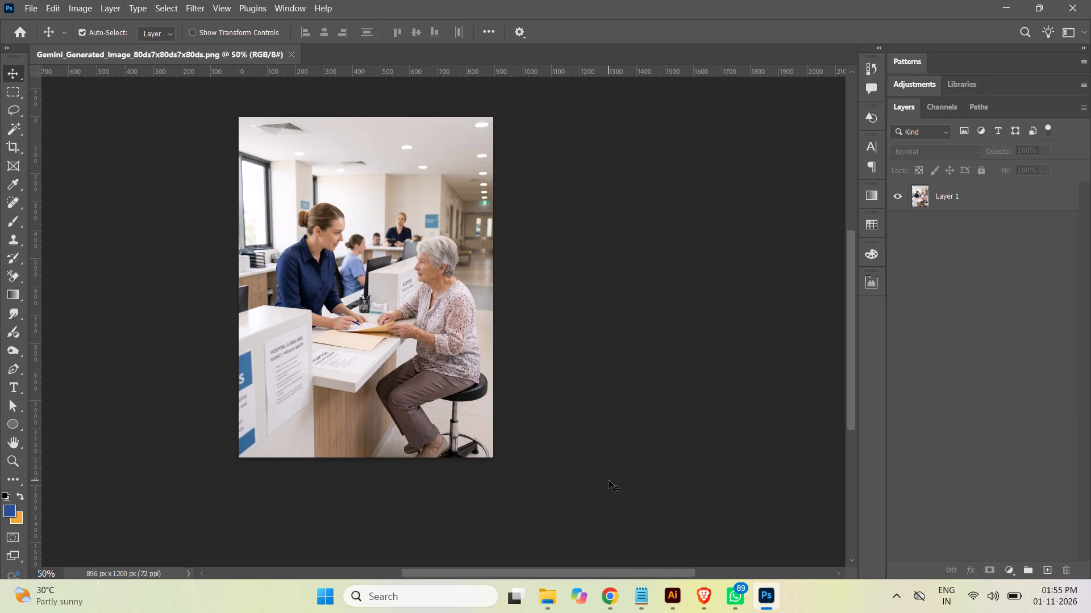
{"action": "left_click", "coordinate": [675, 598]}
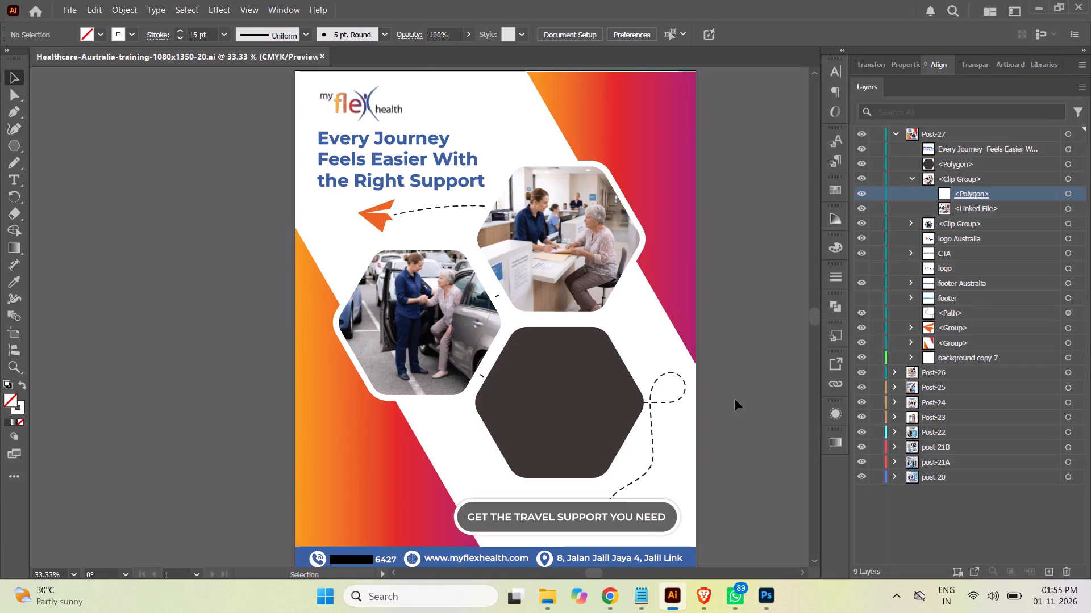
In Chrome, open the Asana task "MFHM - Mobility Assistance" and copy the pointer "Help navigating busy environments" from its description.
{"action": "left_click", "coordinate": [615, 594]}
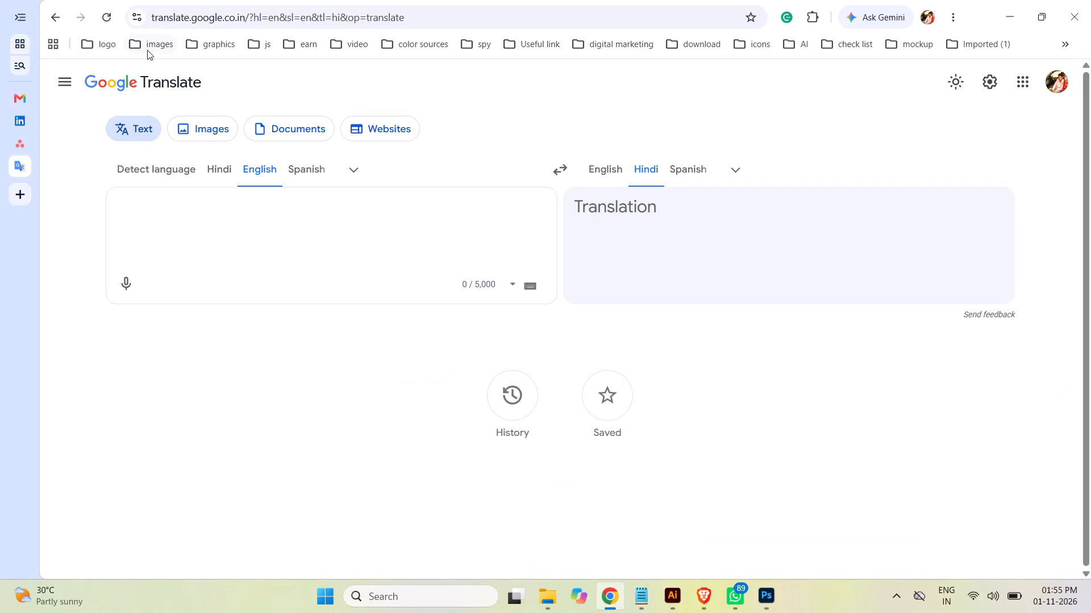
{"action": "left_click", "coordinate": [80, 142]}
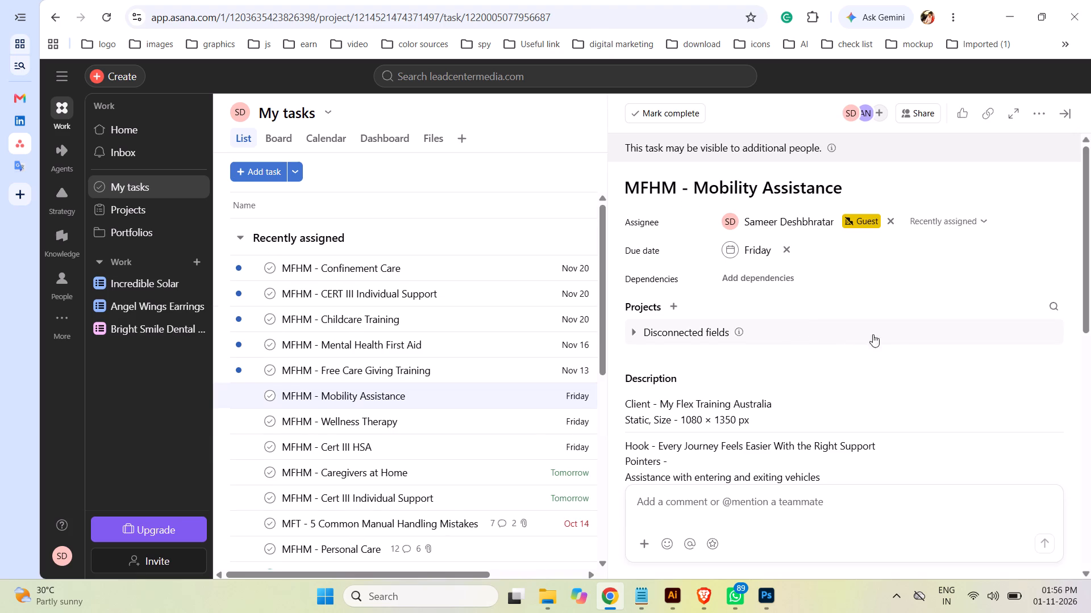
{"action": "scroll", "coordinate": [812, 341], "scroll_direction": "down", "scroll_amount": 3}
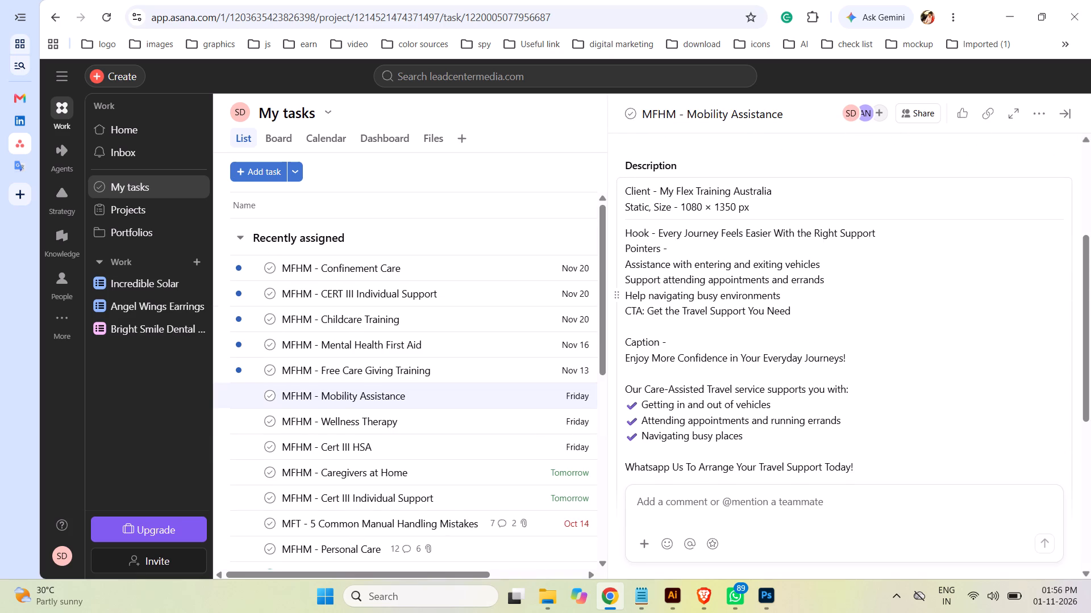
{"action": "left_click_drag", "start_coordinate": [780, 296], "coordinate": [626, 292]}
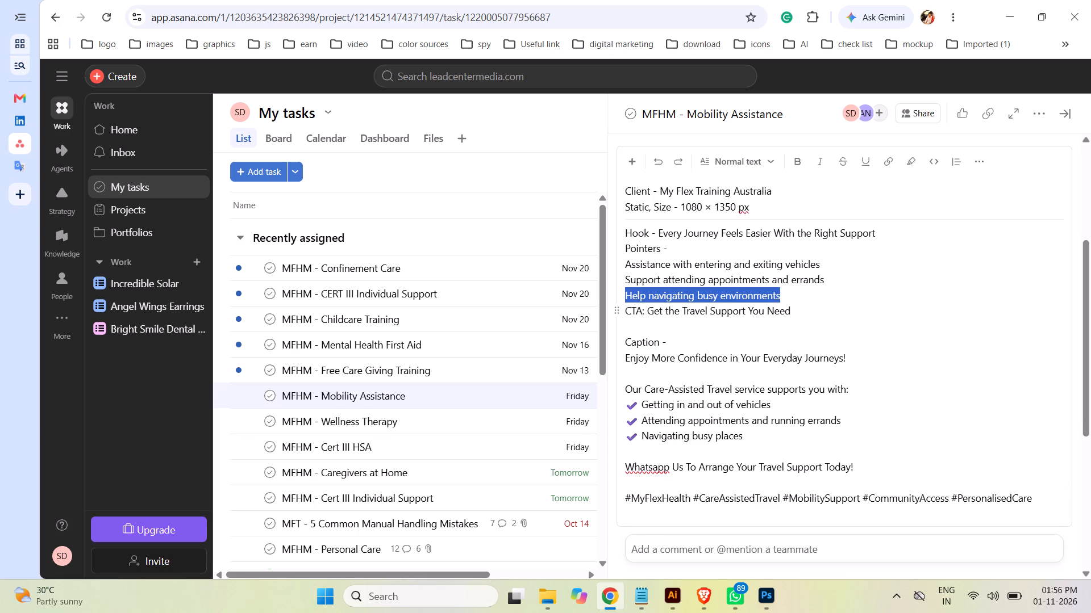
{"action": "key", "text": "ctrl+c"}
In Illustrator, collapse the expanded clip group in Post-27, select the dark hexagon polygon and save the document.
{"action": "left_click", "coordinate": [674, 595]}
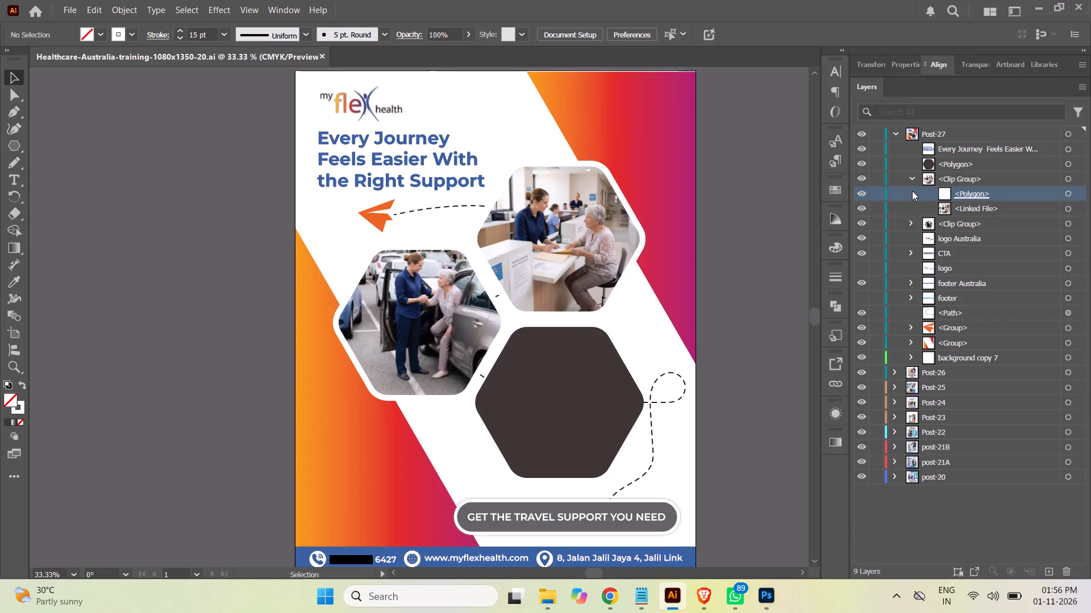
{"action": "left_click", "coordinate": [910, 178]}
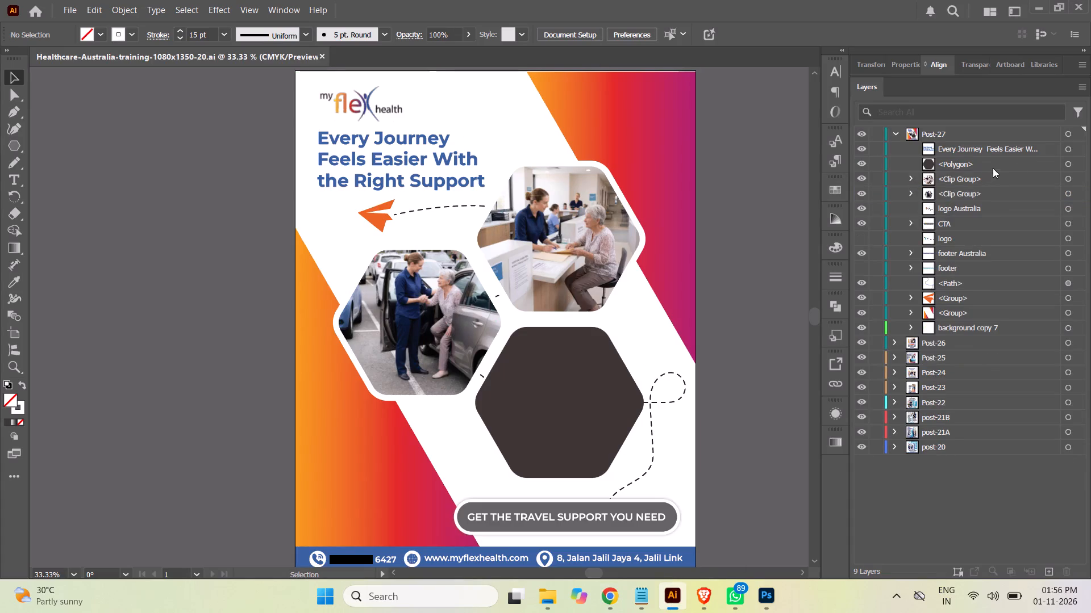
{"action": "left_click", "coordinate": [992, 162]}
{"action": "left_click", "coordinate": [1069, 164]}
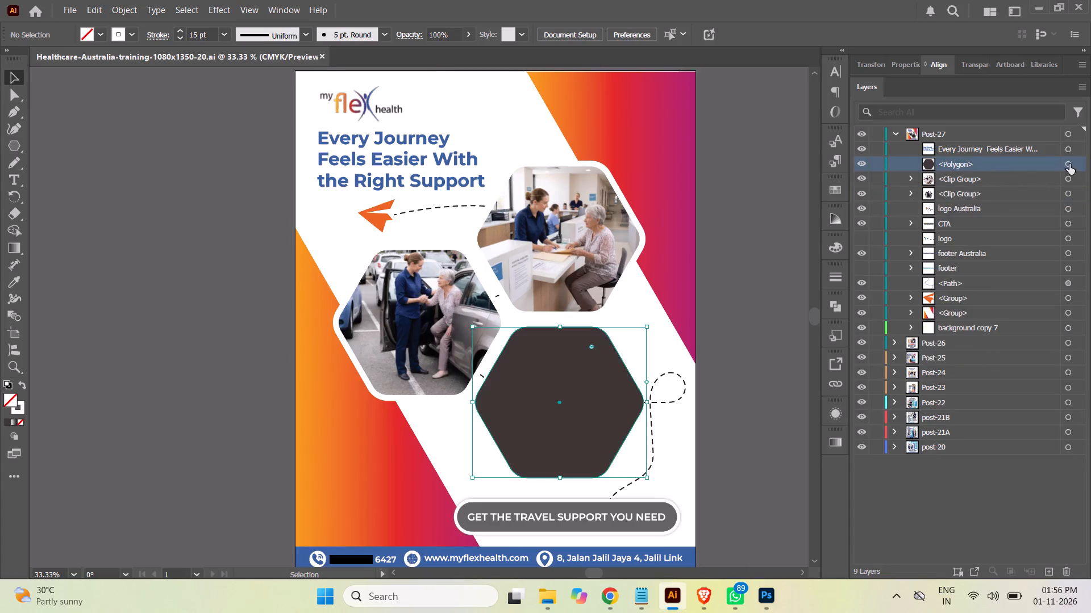
{"action": "key", "text": "ctrl+s"}
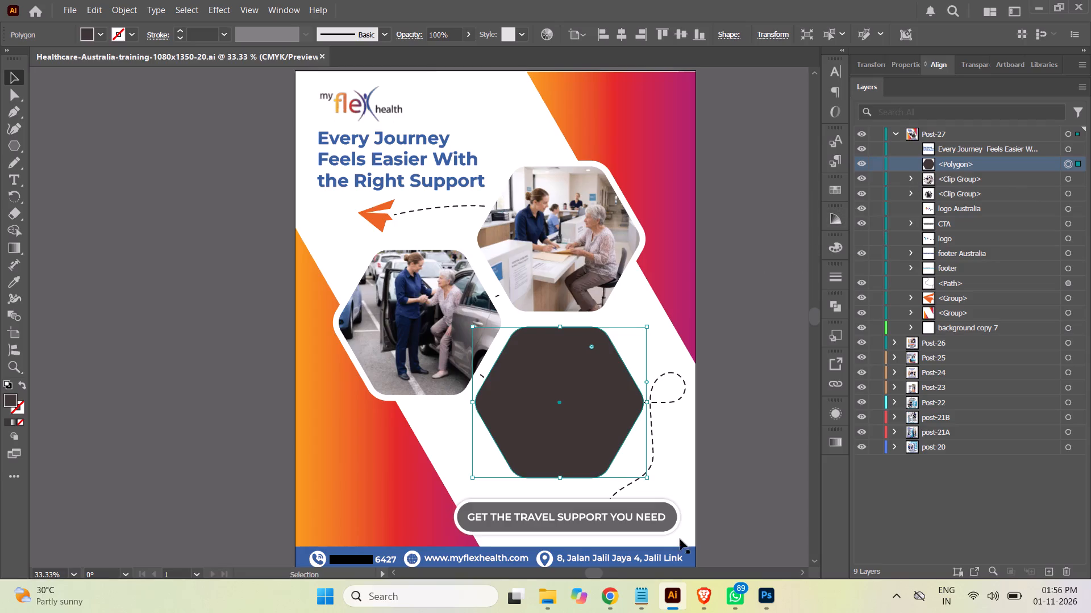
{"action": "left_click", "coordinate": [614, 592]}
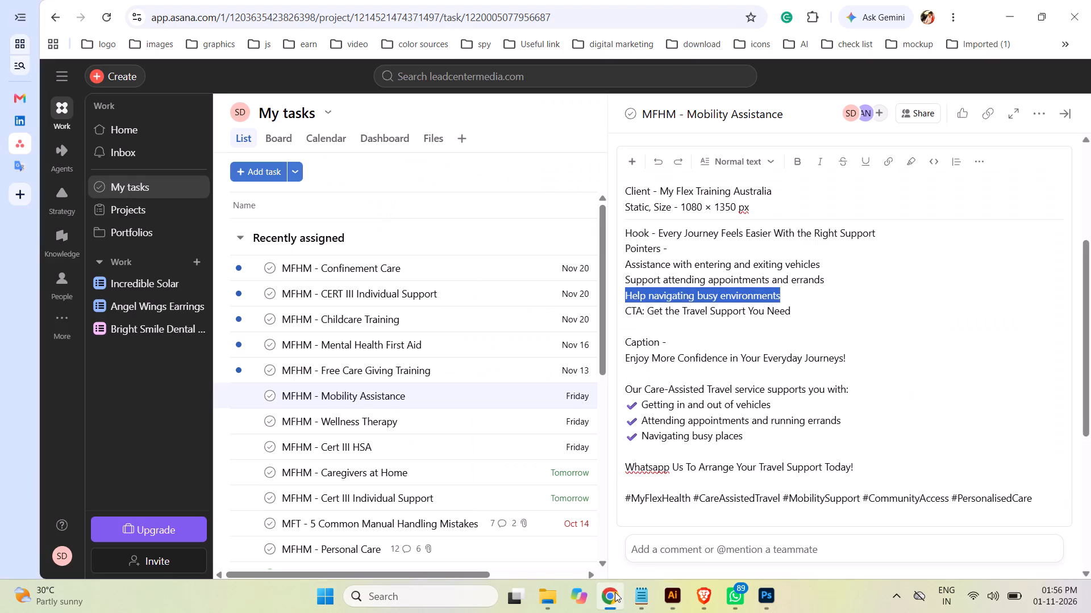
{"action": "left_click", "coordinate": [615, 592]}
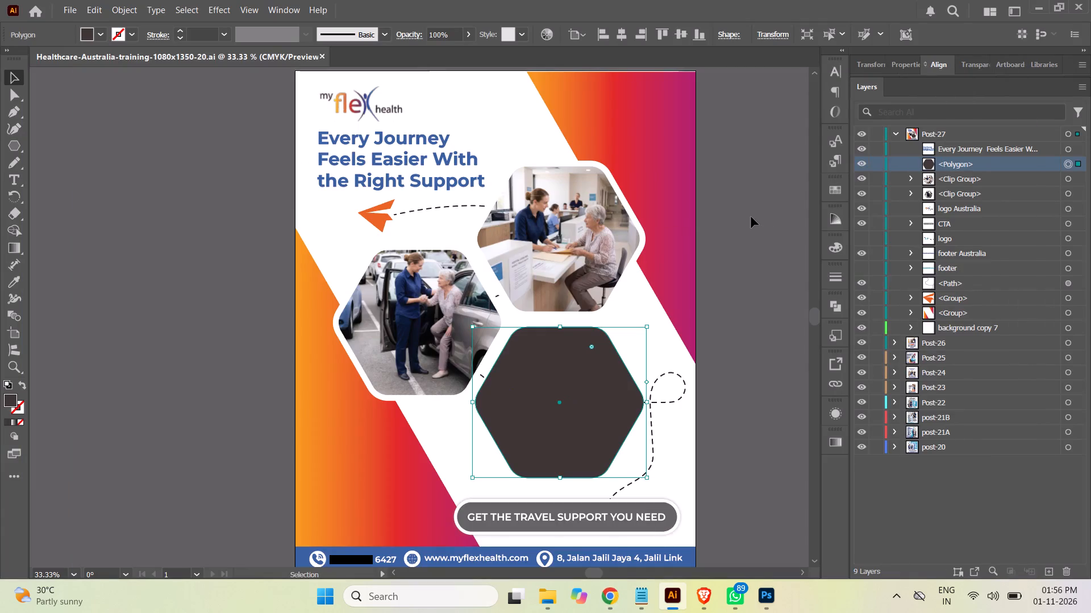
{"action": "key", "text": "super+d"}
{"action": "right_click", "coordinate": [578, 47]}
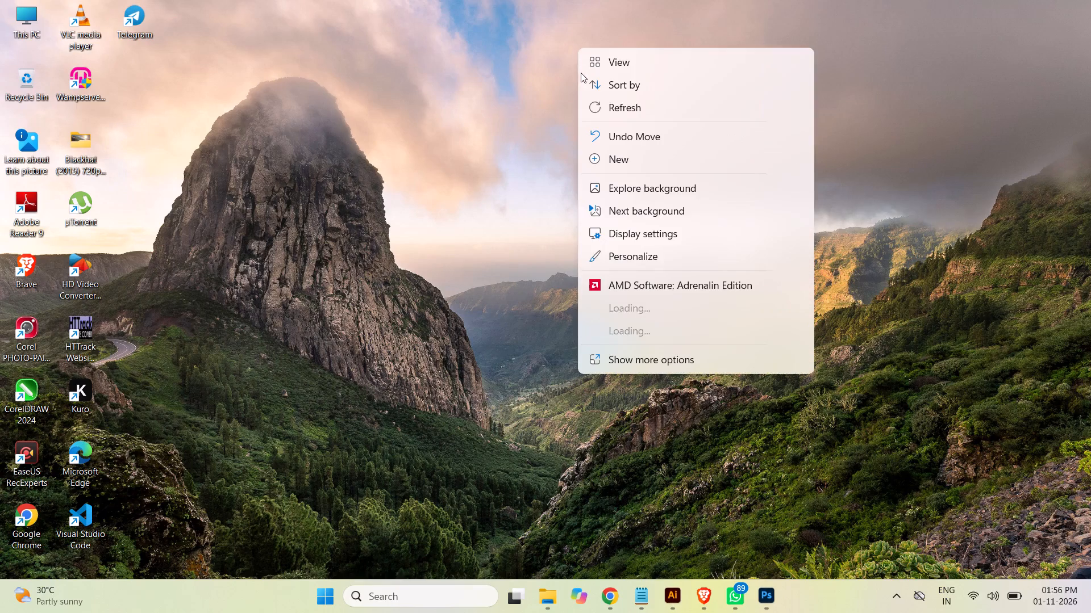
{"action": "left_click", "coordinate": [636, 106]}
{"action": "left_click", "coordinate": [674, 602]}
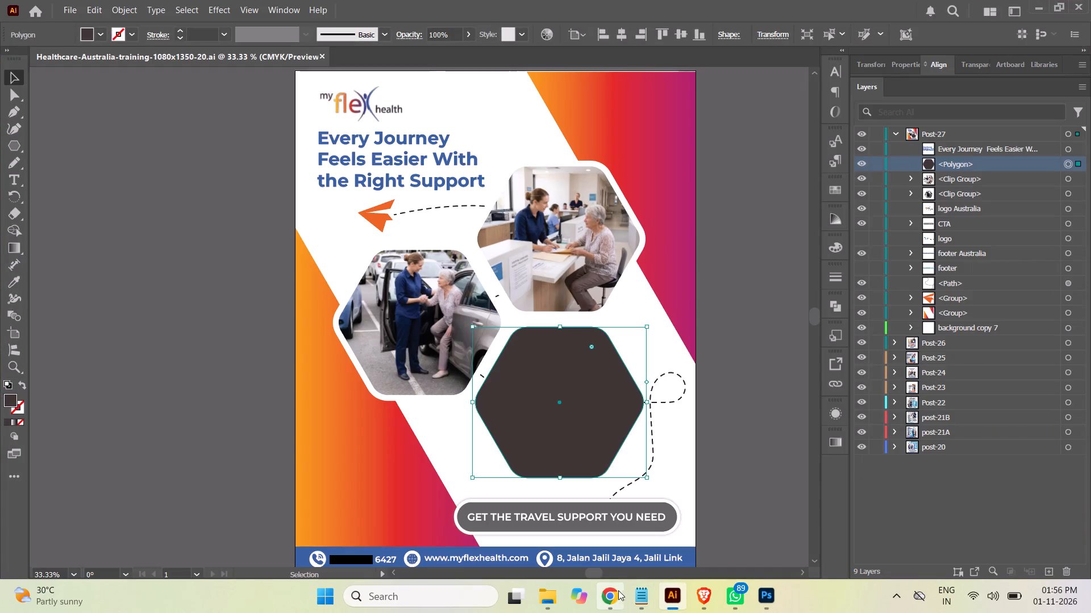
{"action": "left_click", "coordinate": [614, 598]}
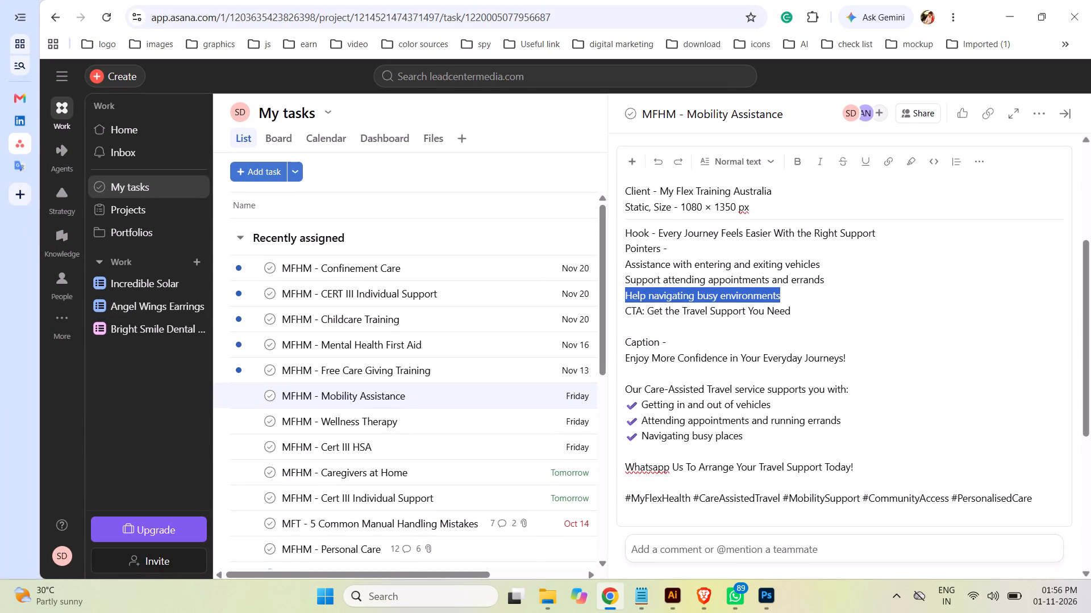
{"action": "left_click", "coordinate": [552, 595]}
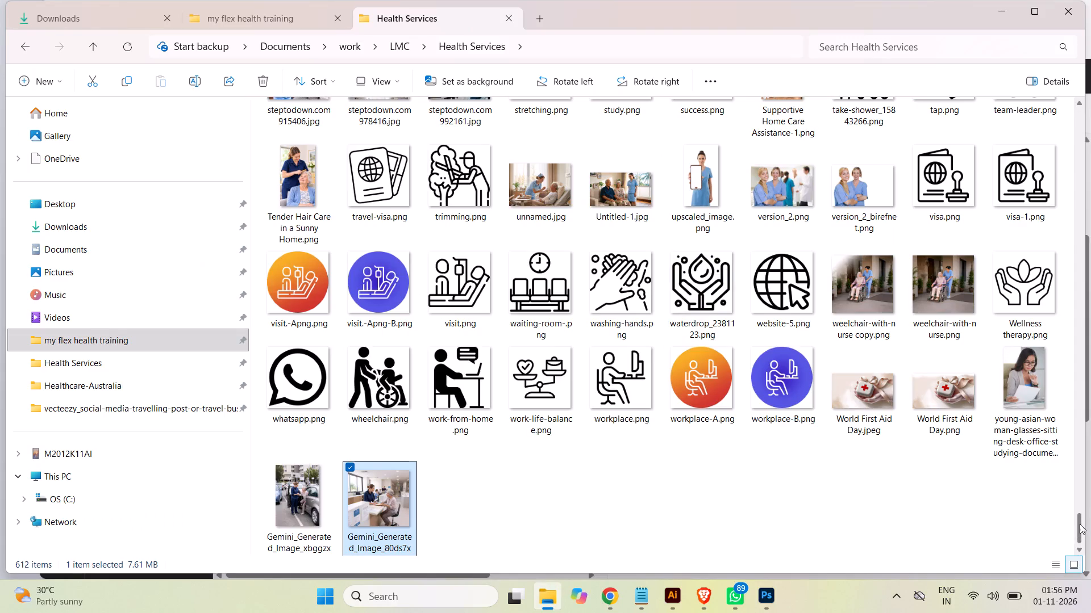
In Notepad's image prompt, replace the word "parking" after "hospital ke" with "general ward".
{"action": "left_click", "coordinate": [645, 593]}
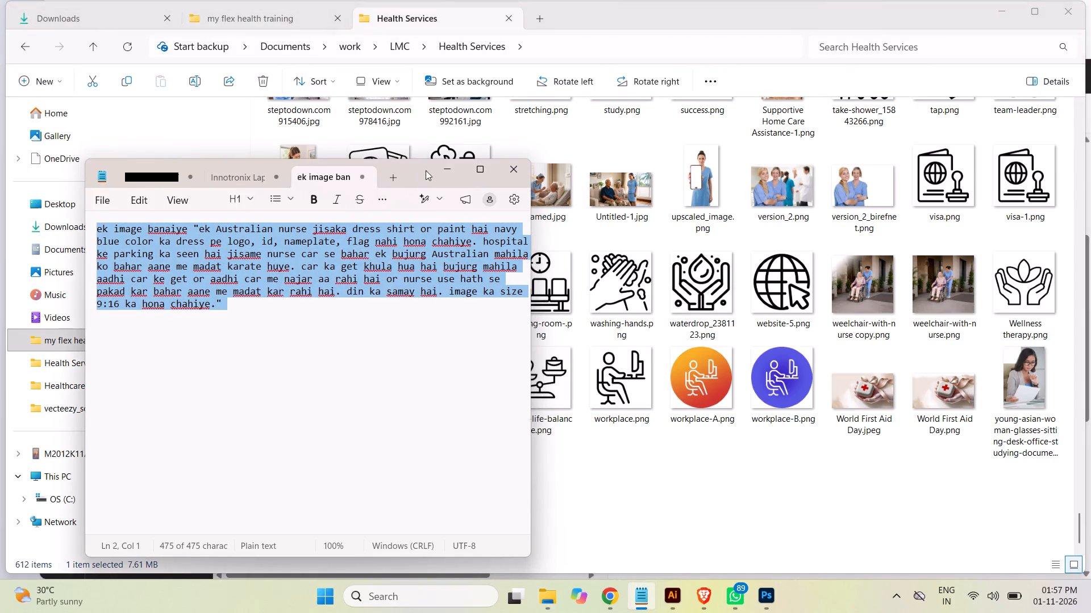
{"action": "left_click_drag", "start_coordinate": [419, 171], "coordinate": [635, 87]}
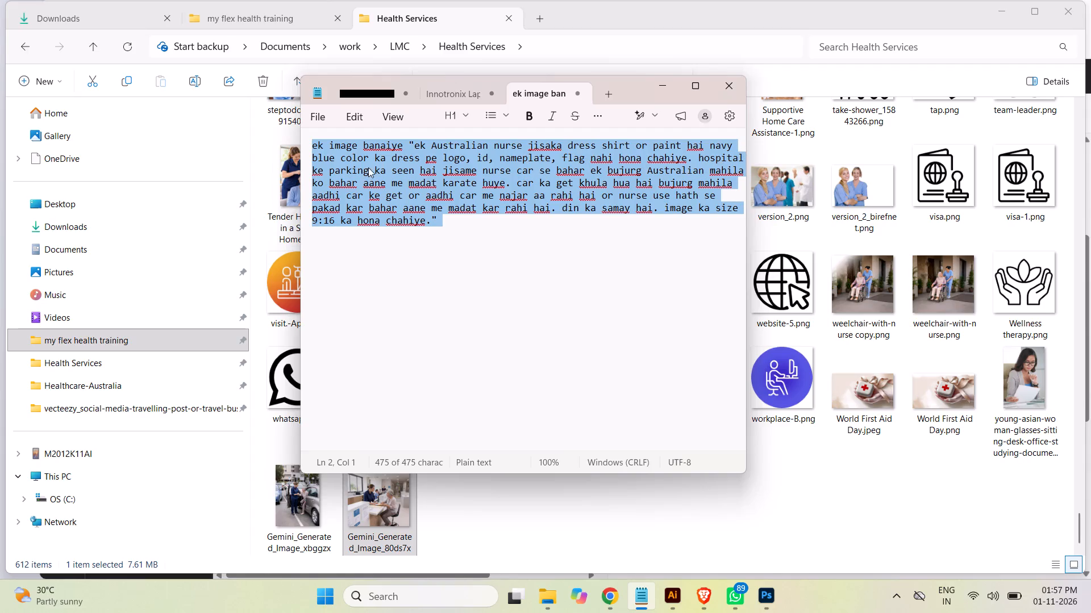
{"action": "double_click", "coordinate": [351, 170]}
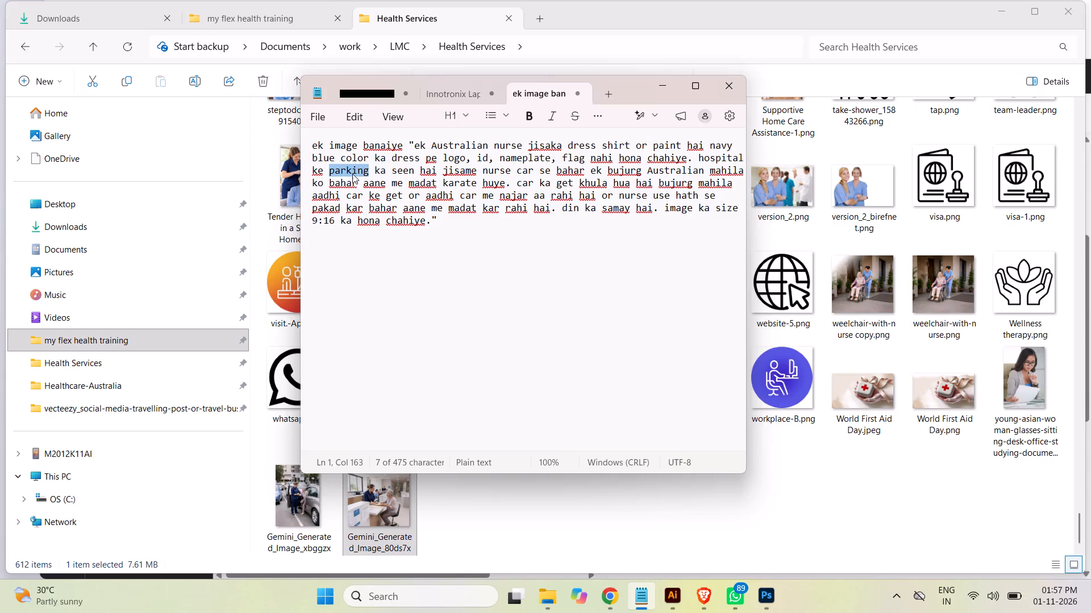
{"action": "type", "text": "gen"}
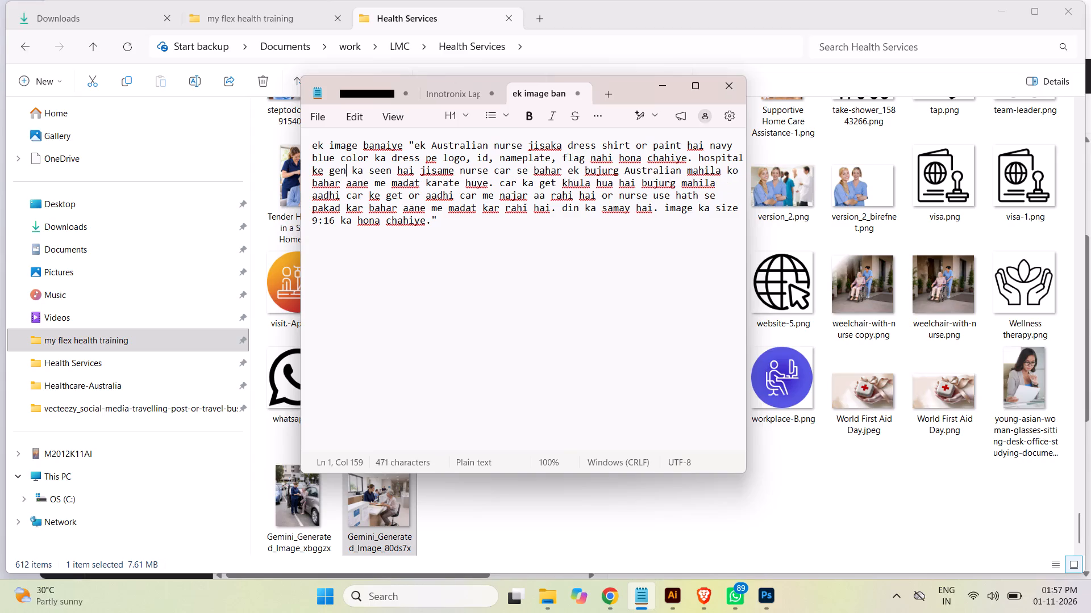
{"action": "type", "text": "aral"}
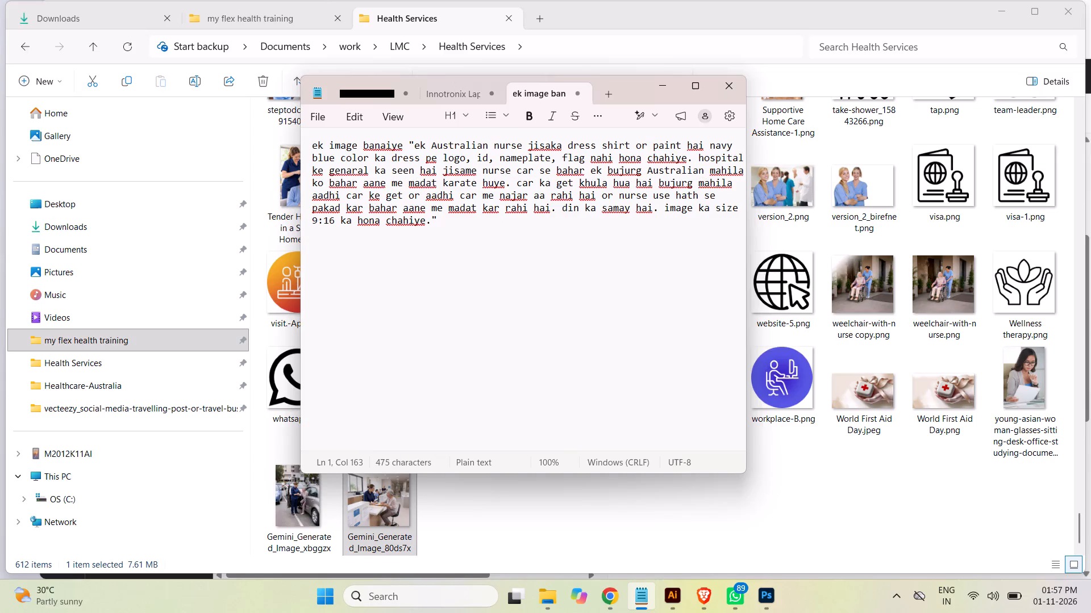
{"action": "key", "text": "space"}
{"action": "type", "text": "wa"}
{"action": "type", "text": "rd"}
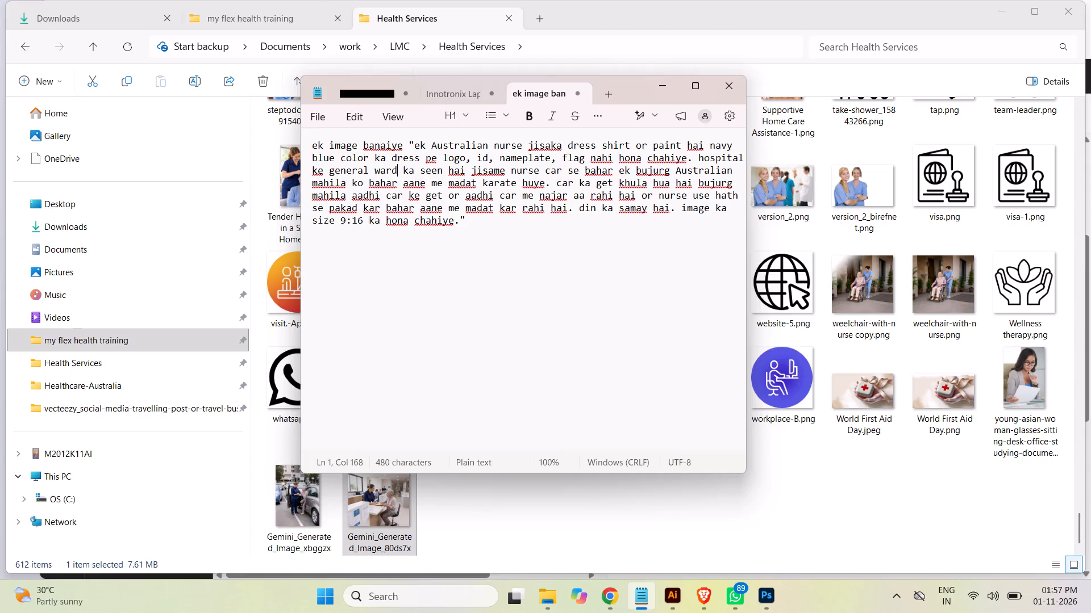
Delete "car se bahar" after the word "nurse" in the image prompt.
{"action": "left_click_drag", "start_coordinate": [545, 171], "coordinate": [585, 173]}
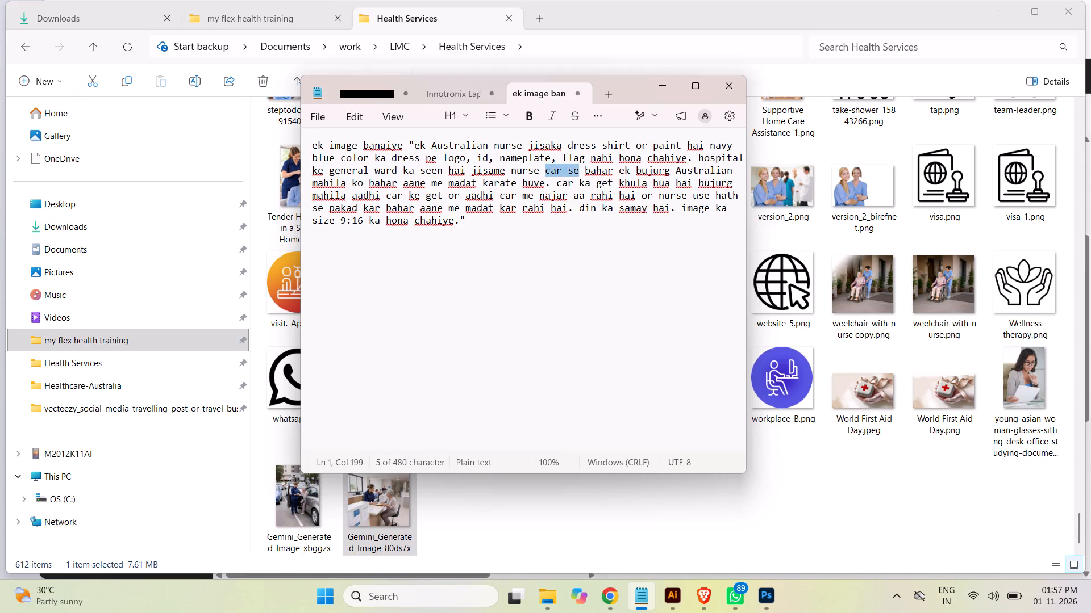
{"action": "left_click_drag", "start_coordinate": [585, 173], "coordinate": [613, 173]}
{"action": "key", "text": "BackSpace"}
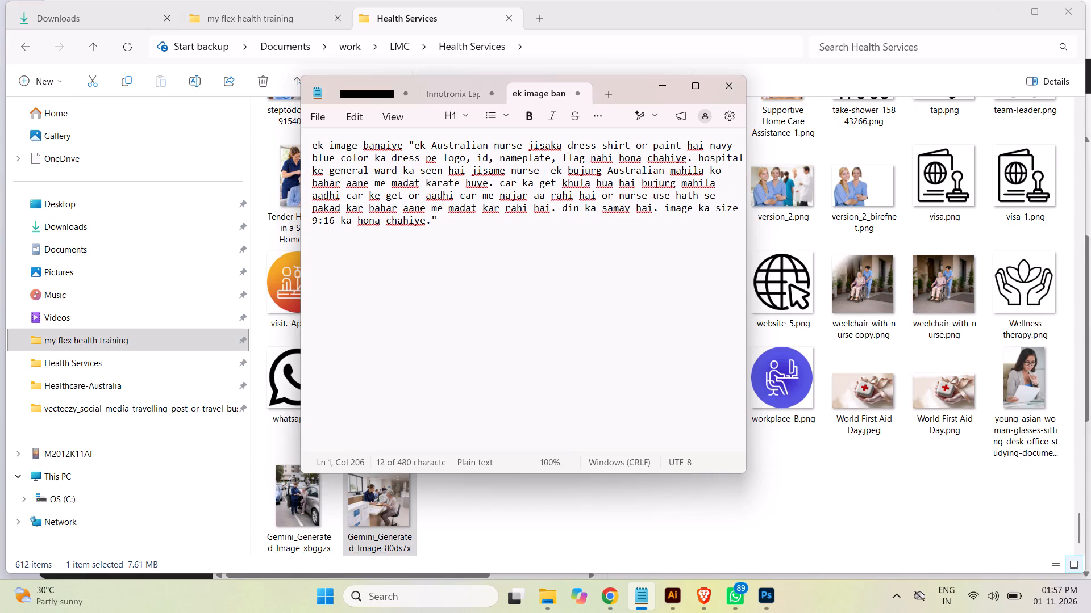
{"action": "key", "text": "BackSpace"}
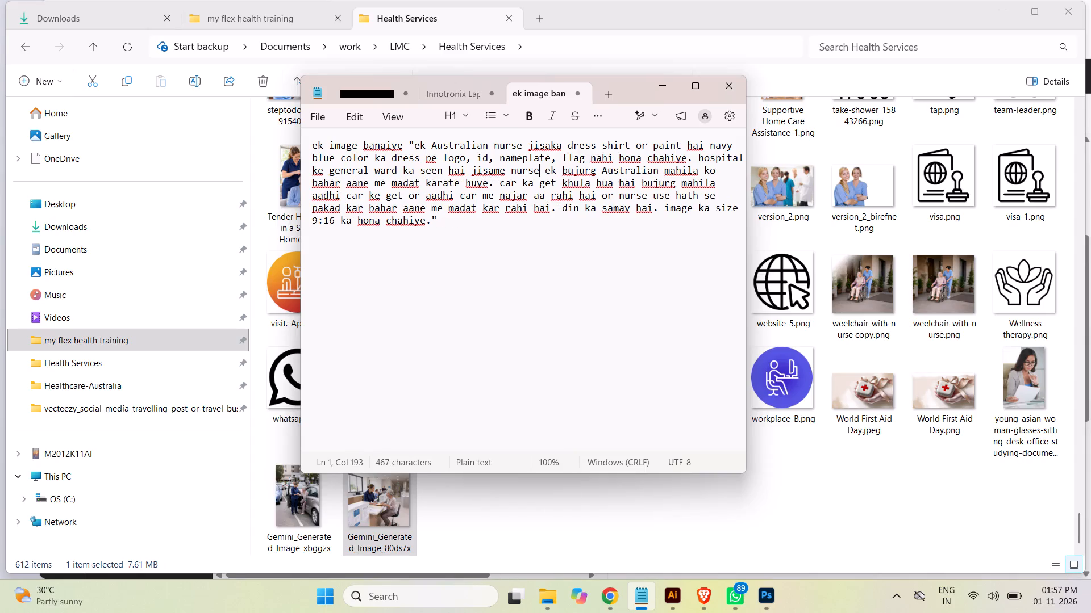
In the image prompt, replace "bahar aane me madat karate huye" with "hath pakad ke le jate huye dikhaye".
{"action": "left_click_drag", "start_coordinate": [705, 170], "coordinate": [716, 172]}
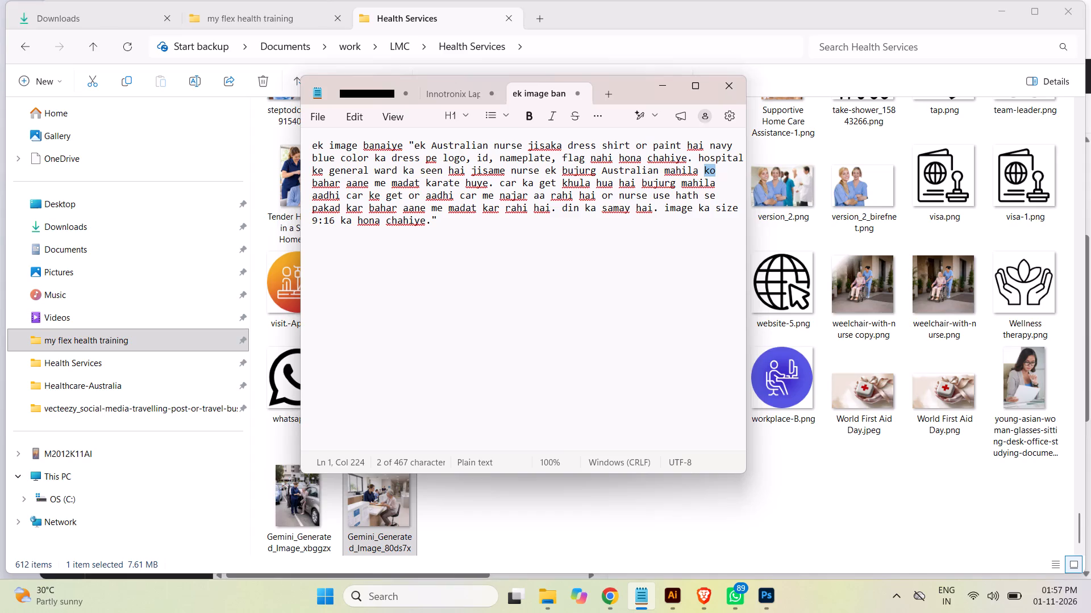
{"action": "left_click_drag", "start_coordinate": [487, 183], "coordinate": [310, 181]}
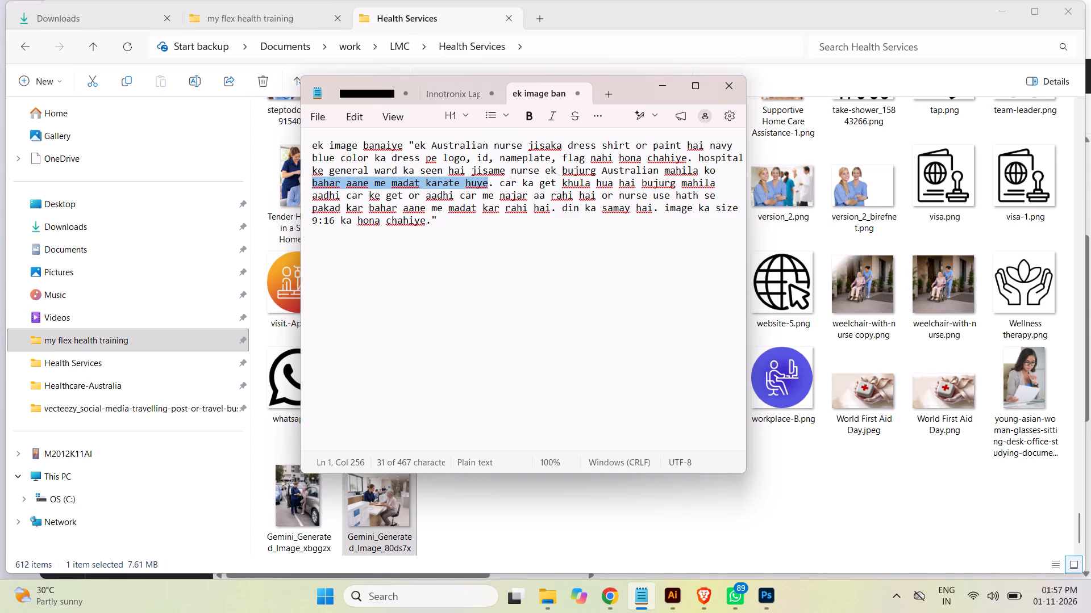
{"action": "type", "text": "hath"}
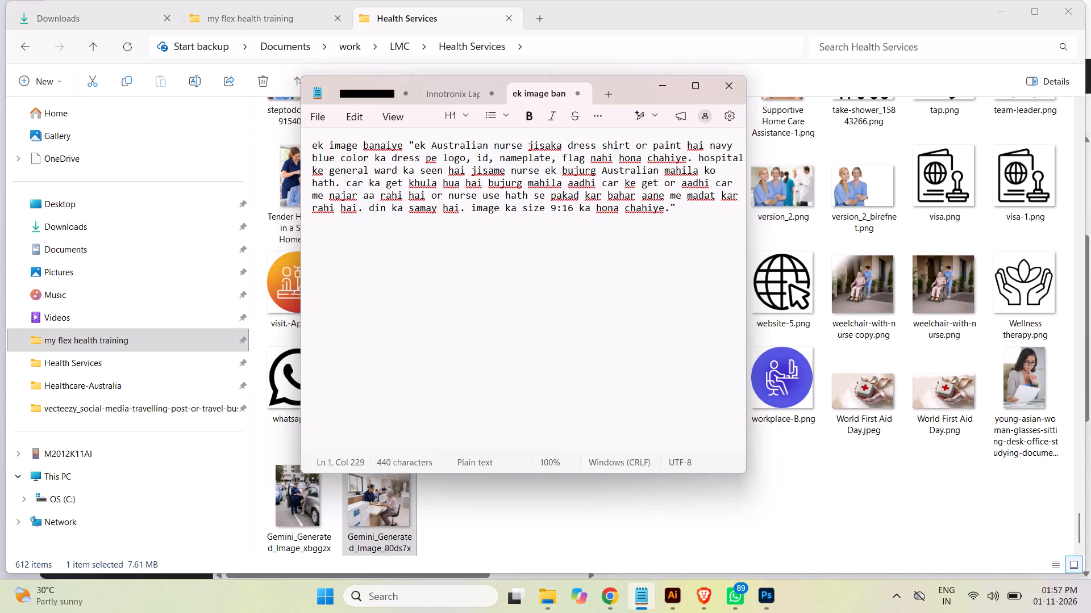
{"action": "key", "text": "space"}
{"action": "type", "text": "pa"}
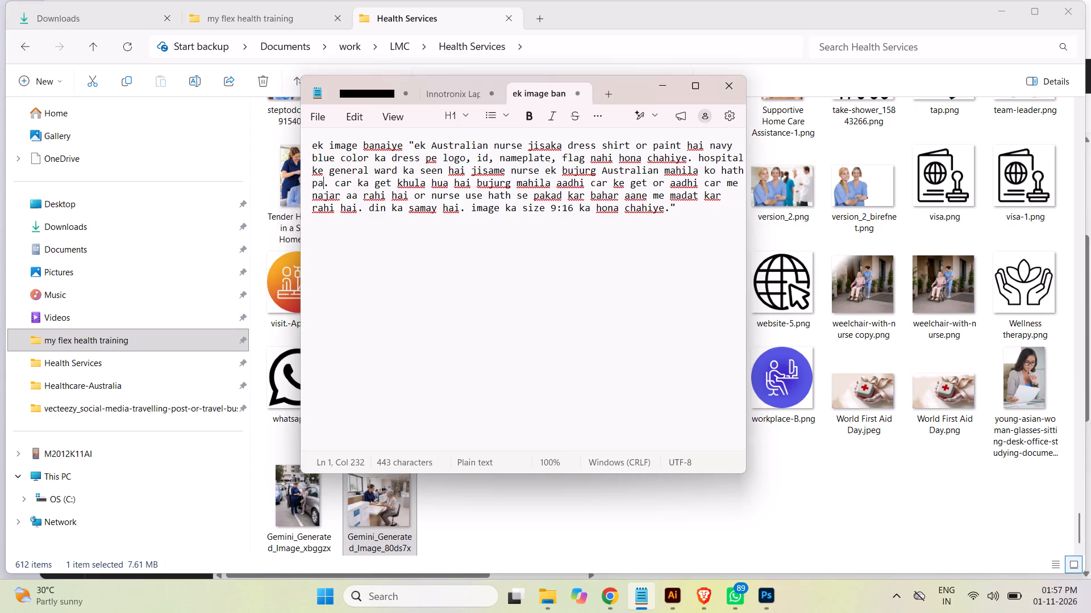
{"action": "type", "text": "kad ke"}
{"action": "key", "text": "space"}
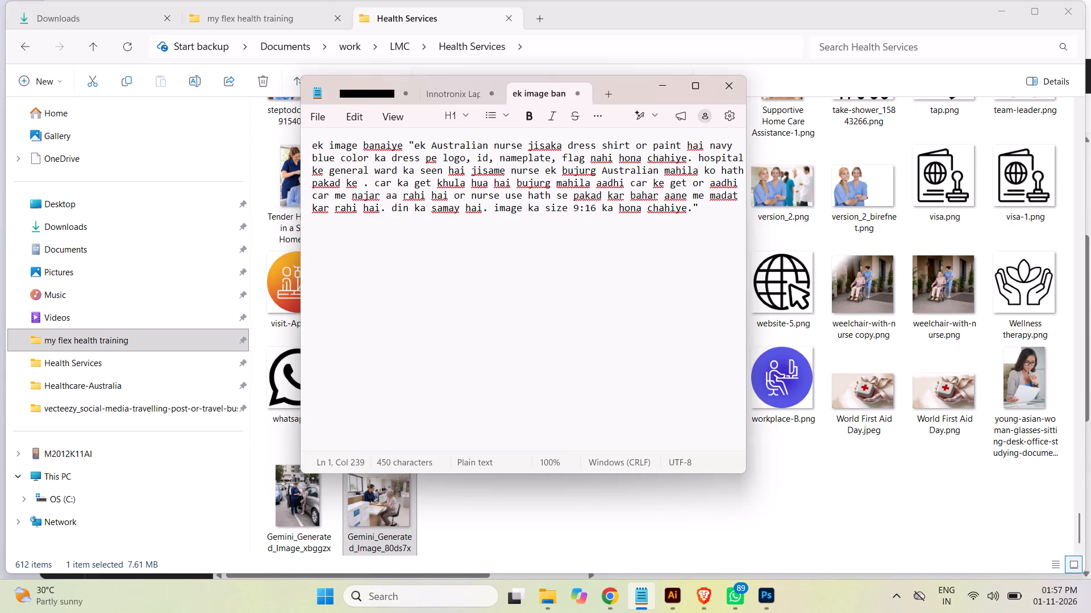
{"action": "type", "text": "le jate h"}
{"action": "type", "text": "ye"}
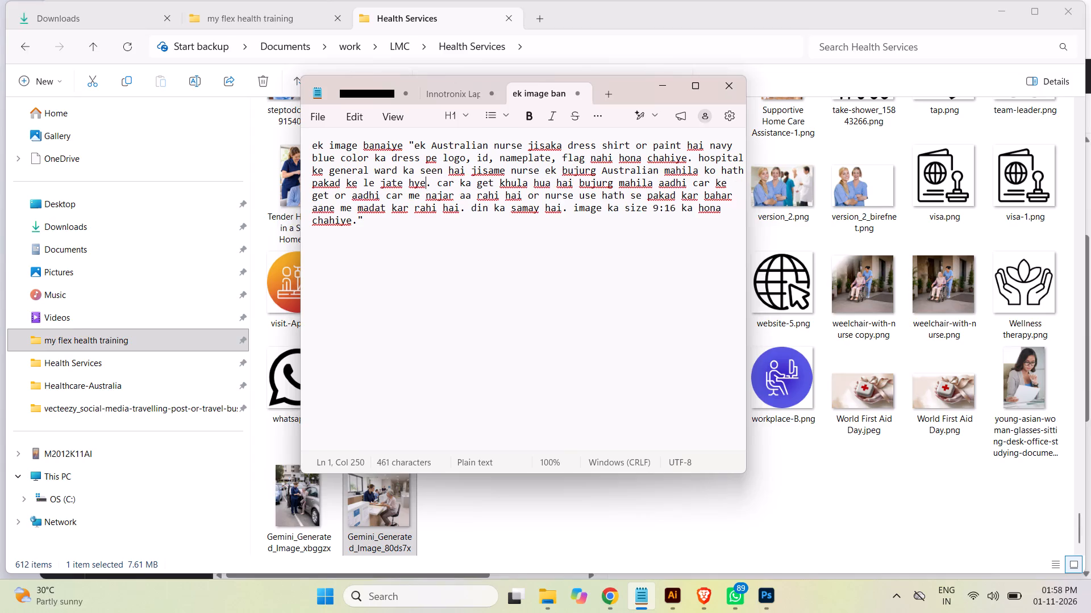
{"action": "key", "text": "BackSpace"}
{"action": "key", "text": "BackSpace"}
{"action": "type", "text": "uye dikhaye"}
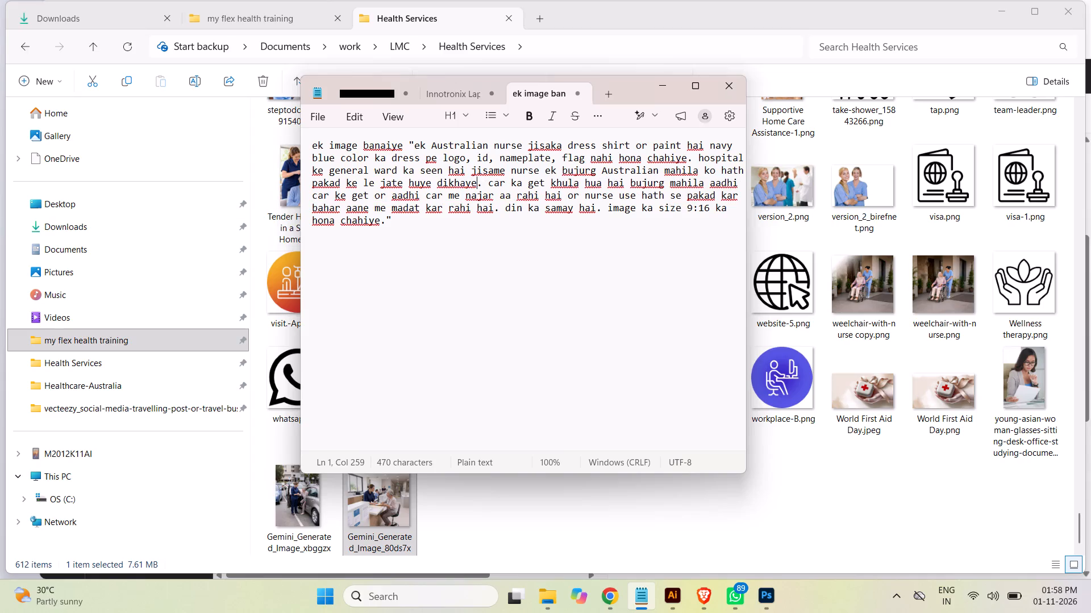
Replace the sentence about the open car door with "hospital ke ander ka seen hai kafi chahal pahal hai vaha".
{"action": "left_click_drag", "start_coordinate": [489, 182], "coordinate": [499, 192]}
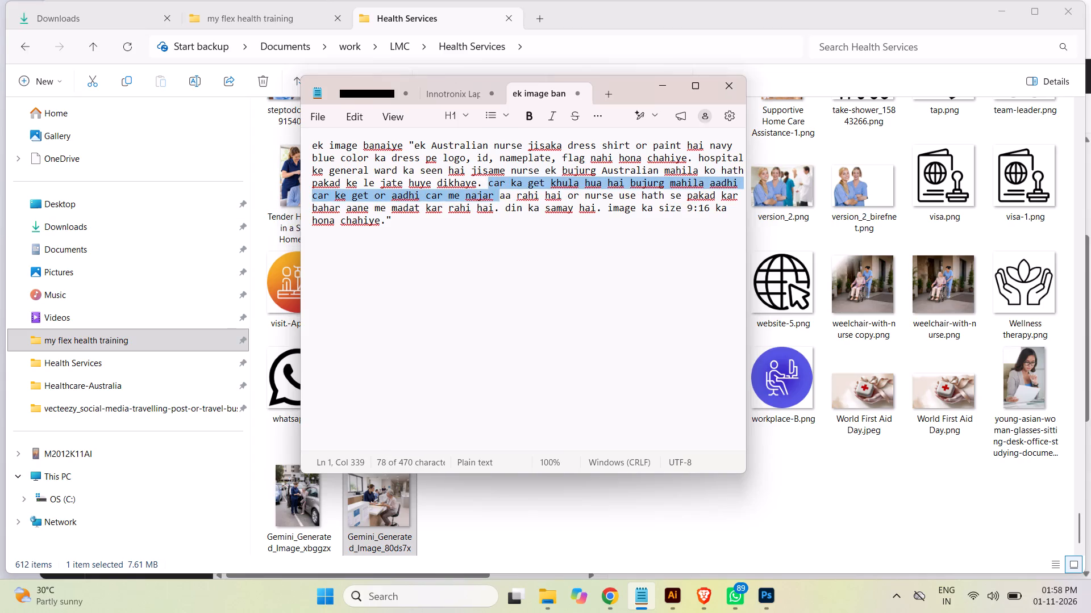
{"action": "left_click_drag", "start_coordinate": [499, 192], "coordinate": [493, 208]}
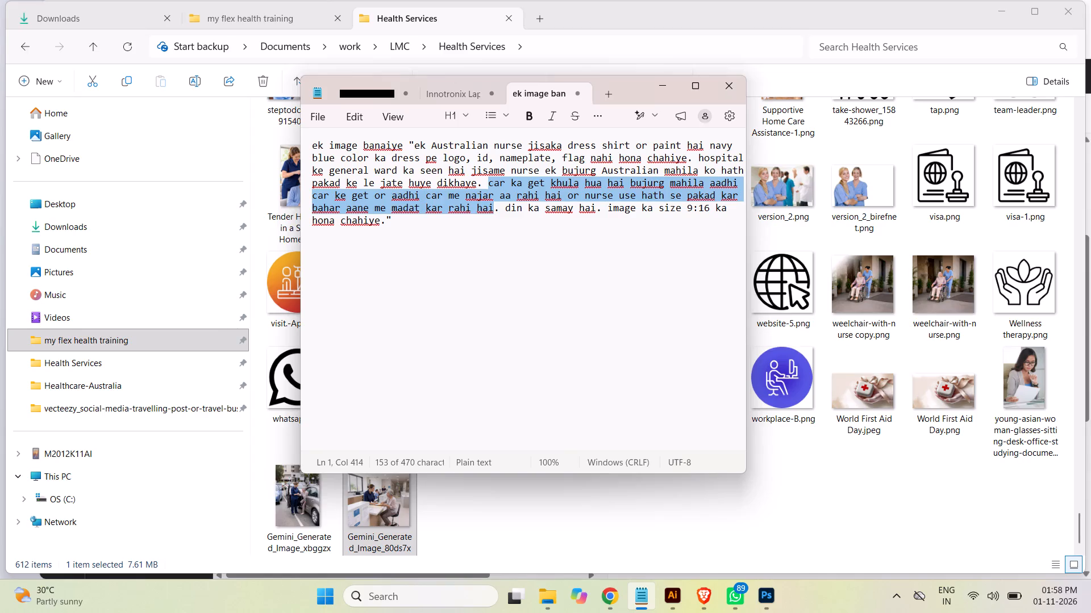
{"action": "type", "text": "ho"}
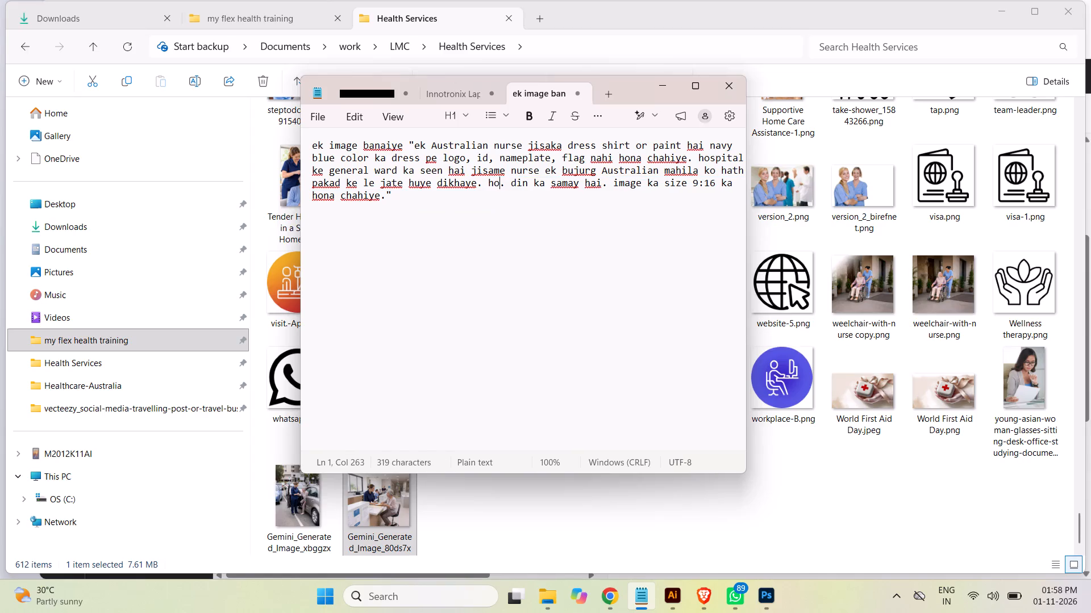
{"action": "type", "text": "spital ke ander"}
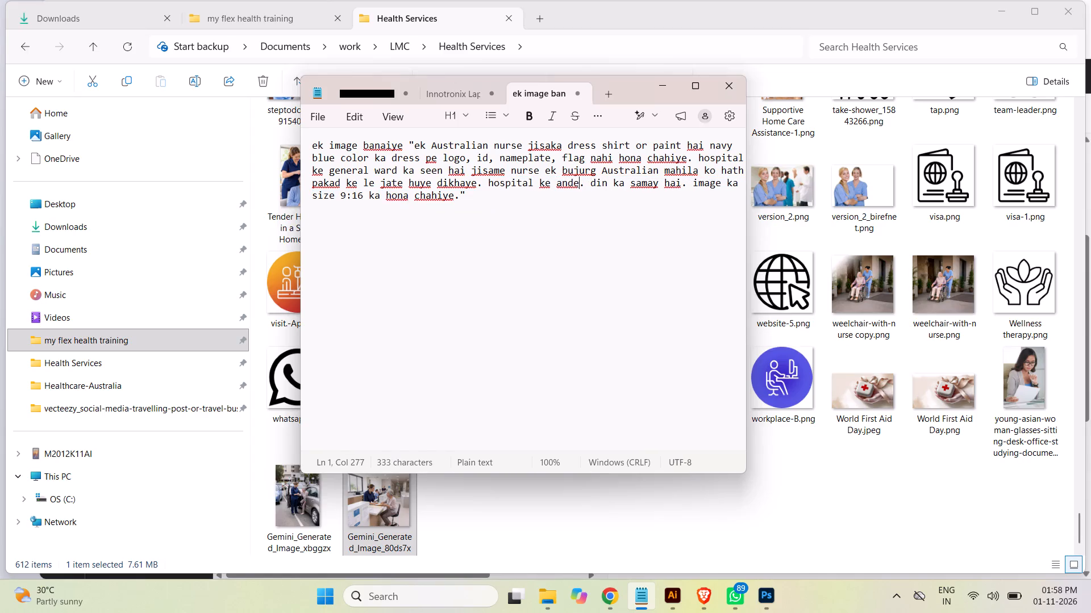
{"action": "key", "text": "space"}
{"action": "type", "text": "ka"}
{"action": "key", "text": "space"}
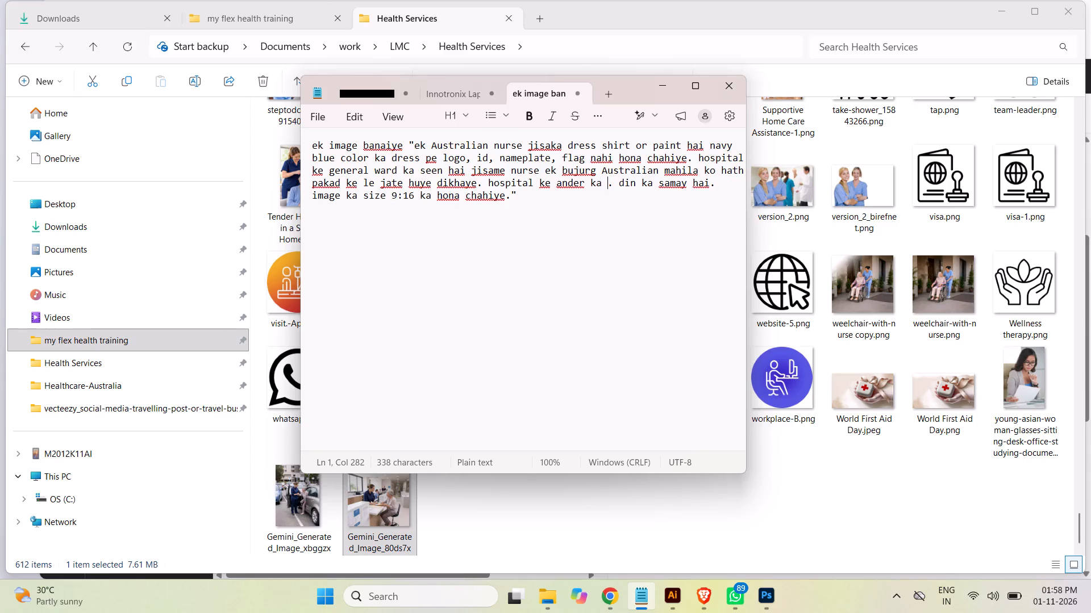
{"action": "type", "text": "seen hai"}
{"action": "key", "text": "space"}
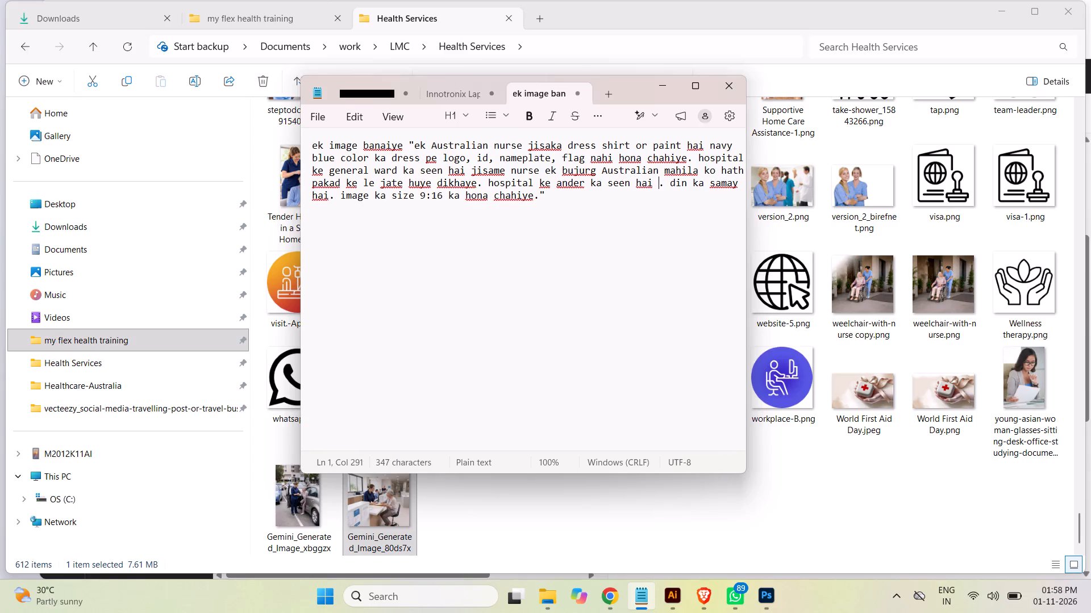
{"action": "type", "text": "kafi chahal"}
{"action": "key", "text": "space"}
{"action": "type", "text": "pahal hai vaha"}
{"action": "key", "text": "space"}
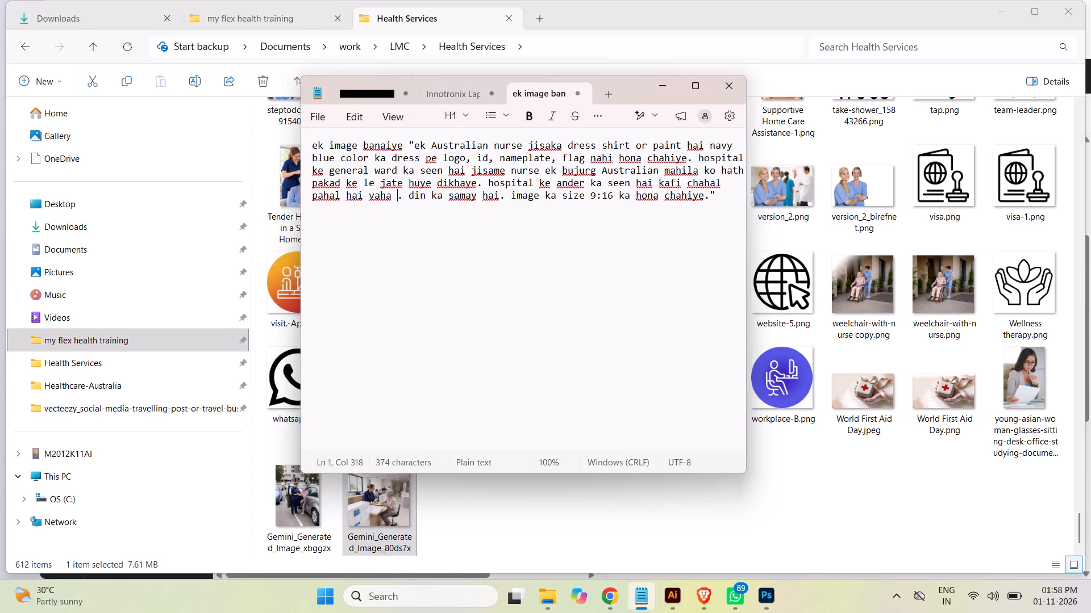
Continue that sentence with "fir bhi vah nurse bade hi aatmiyata se us bujurg mahila ki madat kar rahi hai".
{"action": "type", "text": "fir"}
{"action": "key", "text": "space"}
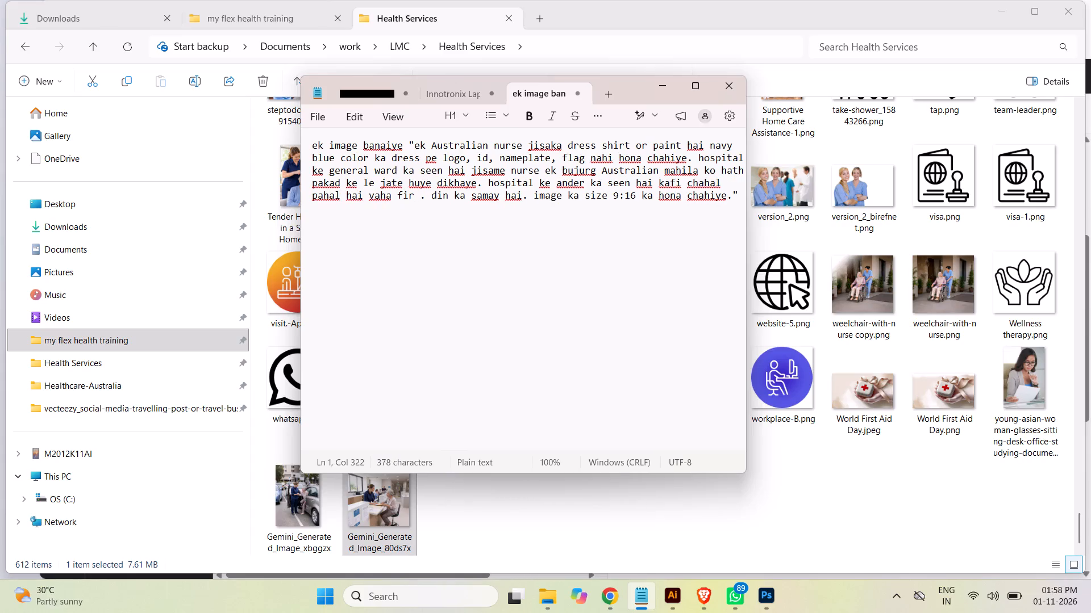
{"action": "type", "text": "bhi"}
{"action": "key", "text": "space"}
{"action": "type", "text": "vah"}
{"action": "key", "text": "space"}
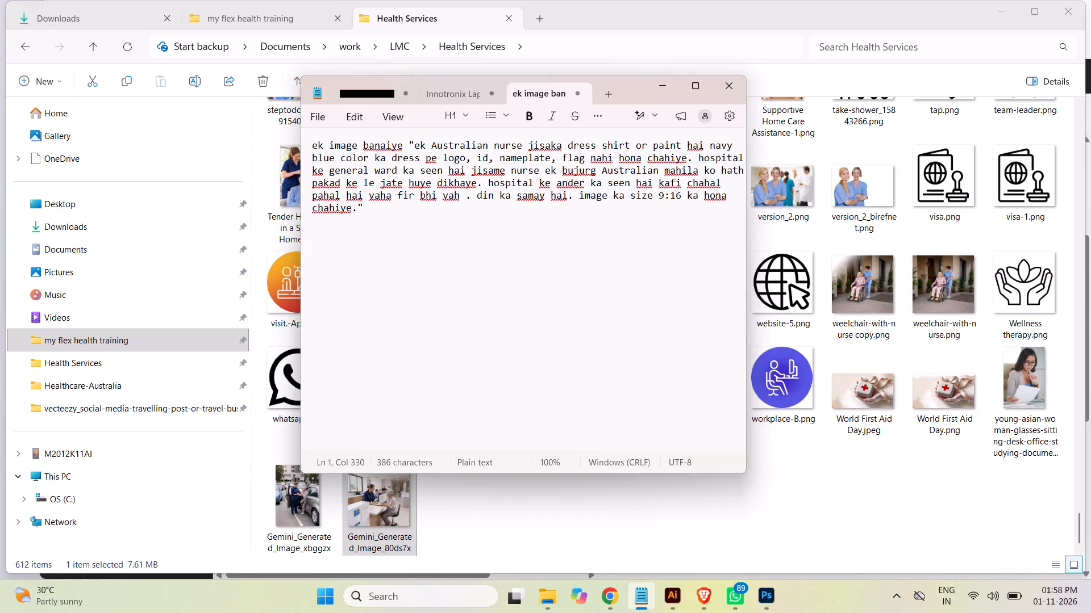
{"action": "type", "text": "nurse"}
{"action": "key", "text": "space"}
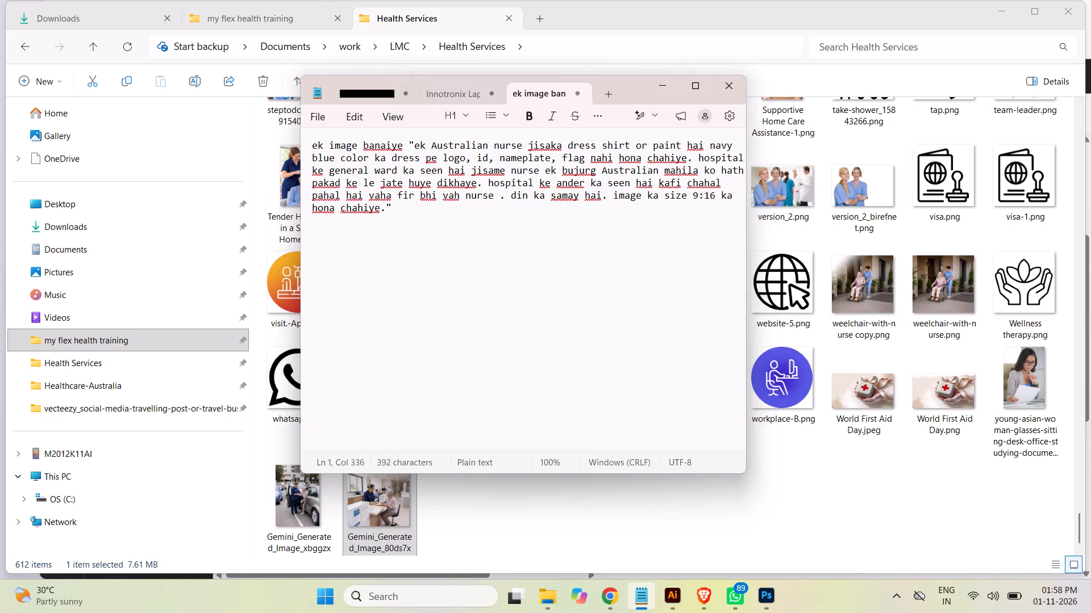
{"action": "type", "text": "bade hi aatmiyata"}
{"action": "key", "text": "space"}
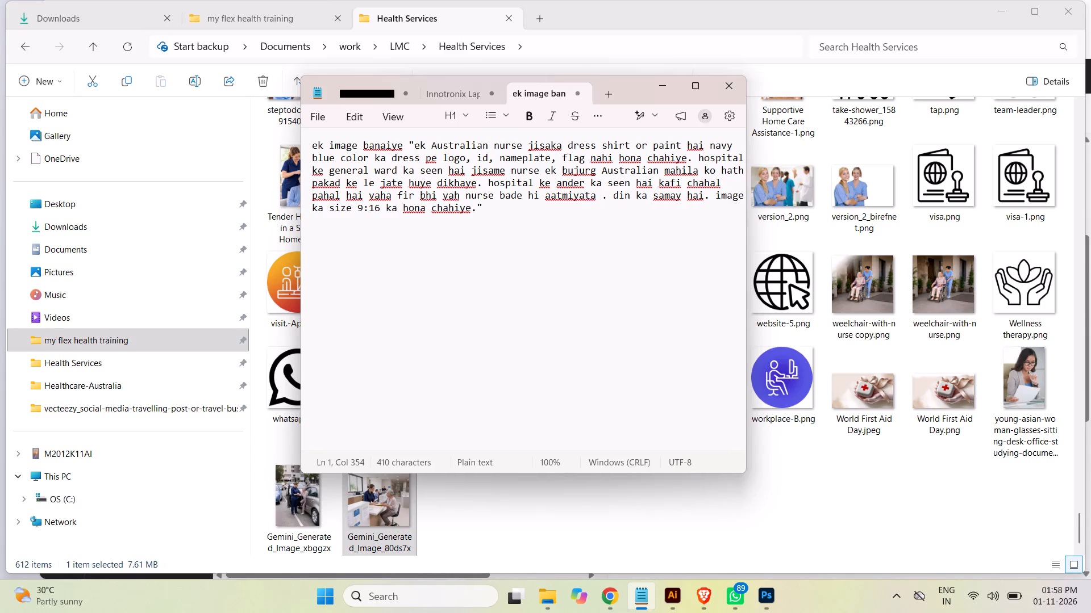
{"action": "key", "text": "e"}
{"action": "key", "text": "BackSpace"}
{"action": "type", "text": "se"}
{"action": "key", "text": "space"}
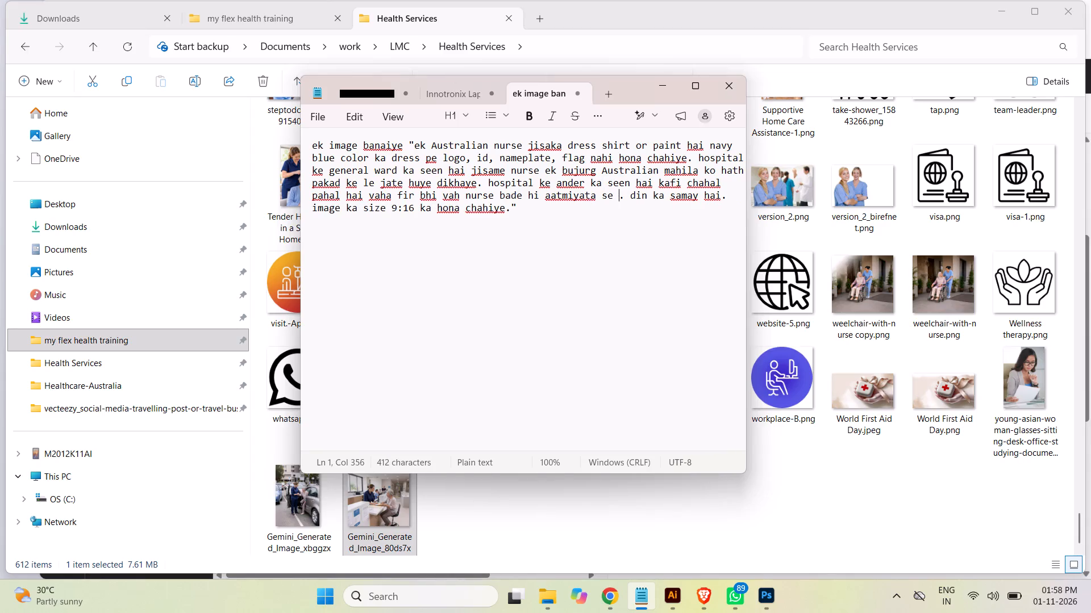
{"action": "type", "text": "us bujurg"}
{"action": "key", "text": "space"}
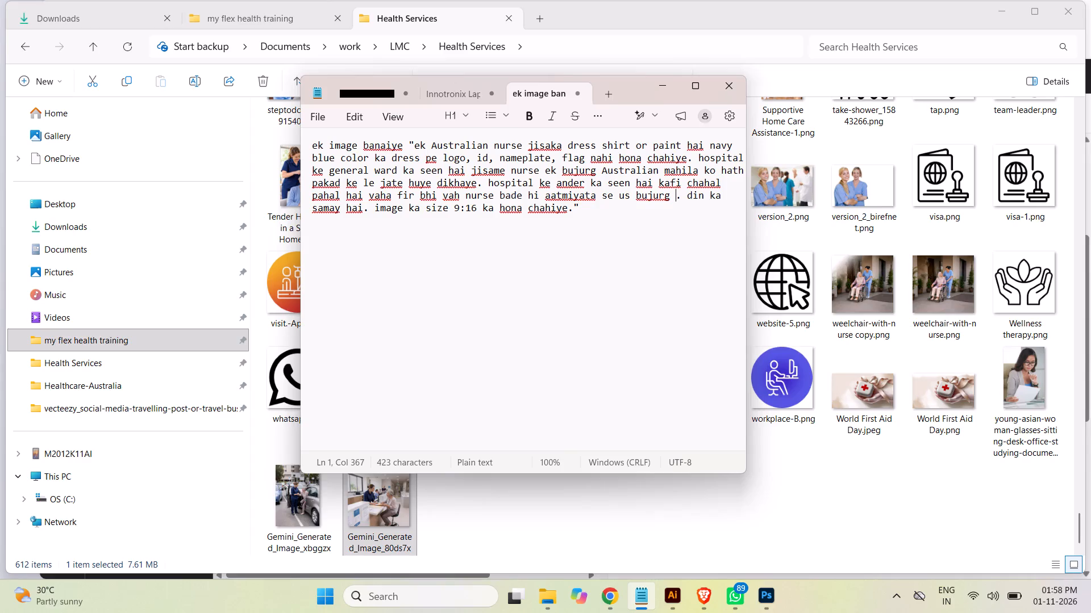
{"action": "type", "text": "mahila"}
{"action": "key", "text": "space"}
{"action": "type", "text": "ki madat kar rahi hai"}
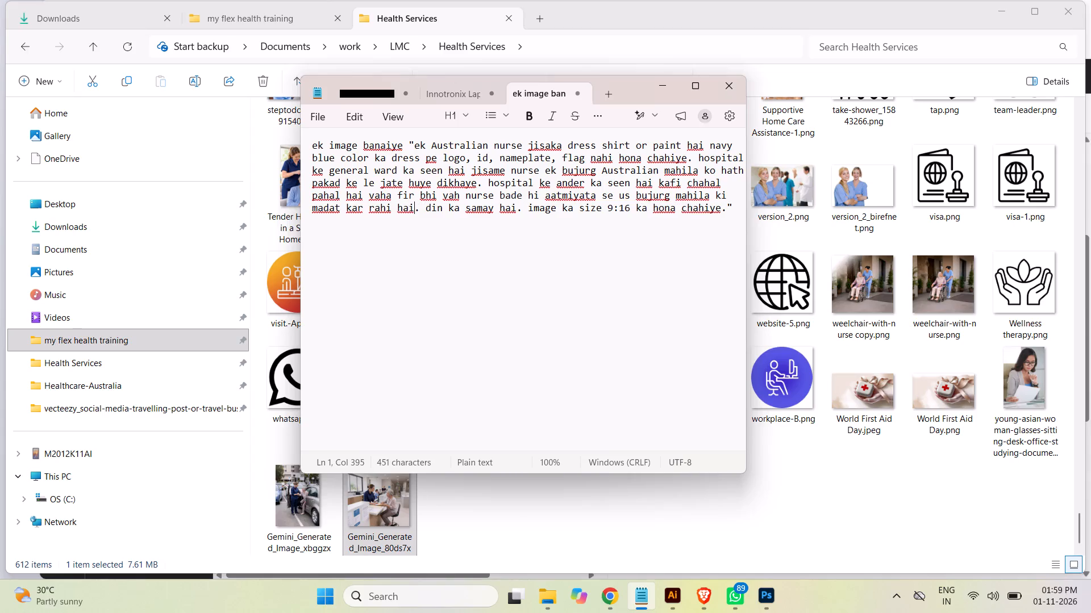
Insert "Australian" before "bujurg mahila" in the new hospital sentence of the prompt.
{"action": "left_click", "coordinate": [636, 194]}
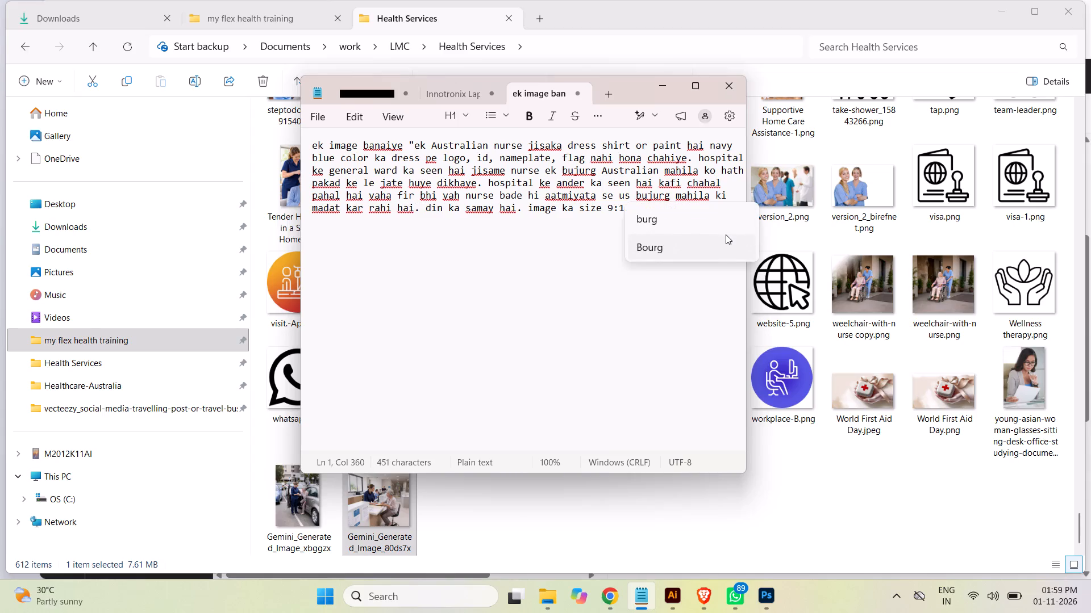
{"action": "type", "text": "australian"}
{"action": "key", "text": "space"}
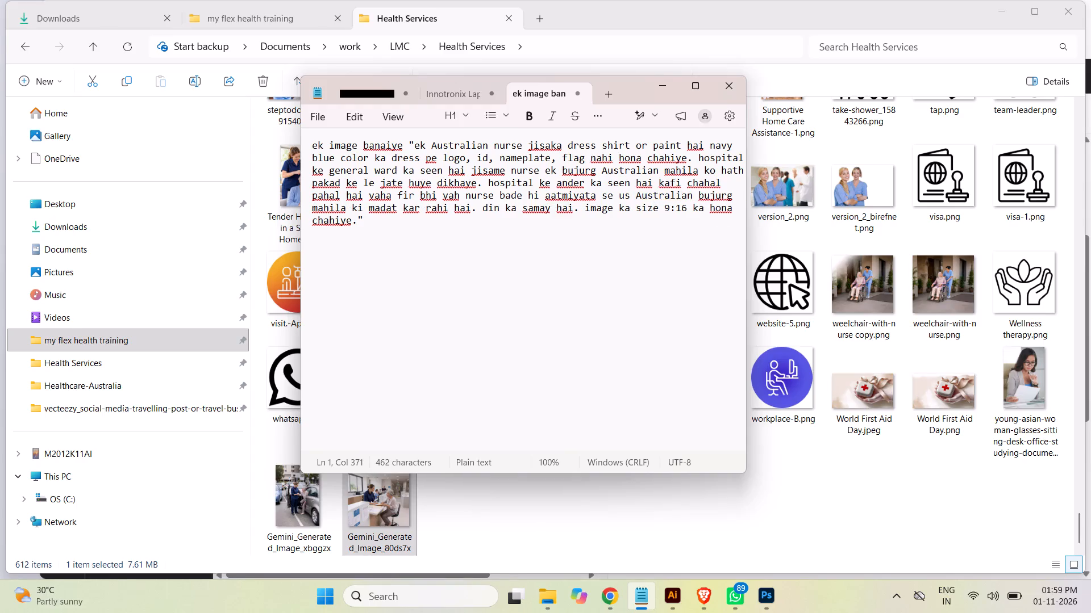
Copy the entire image prompt text.
{"action": "left_click_drag", "start_coordinate": [416, 234], "coordinate": [220, 129]}
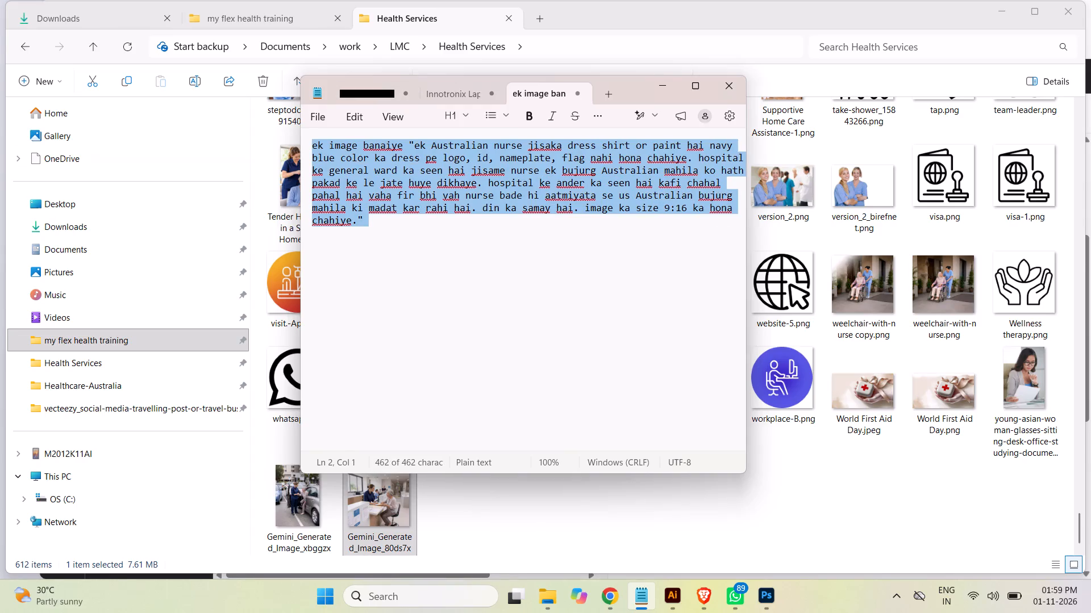
{"action": "key", "text": "ctrl+c"}
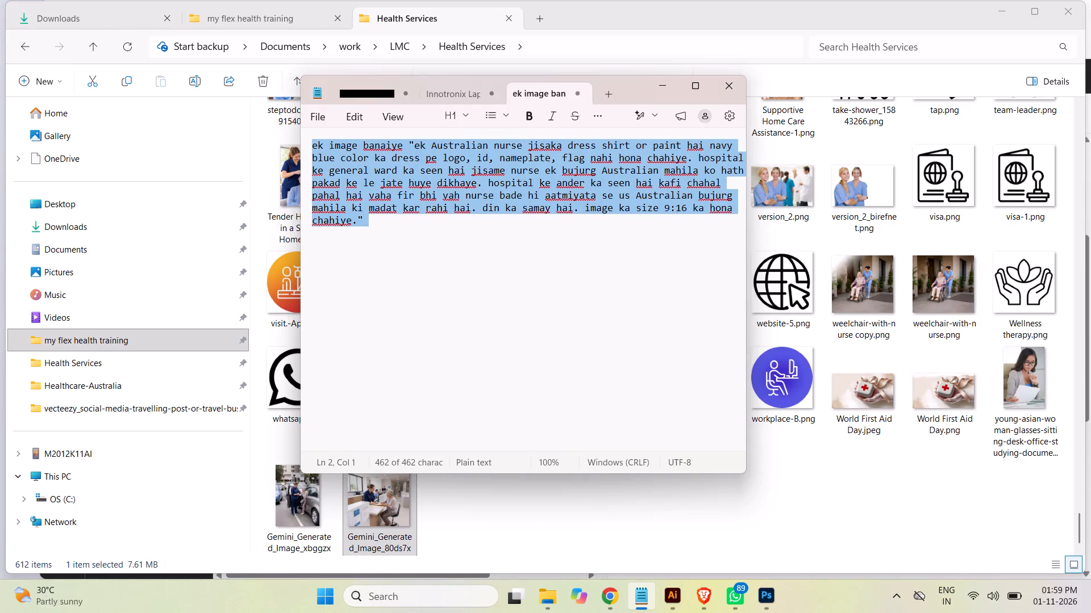
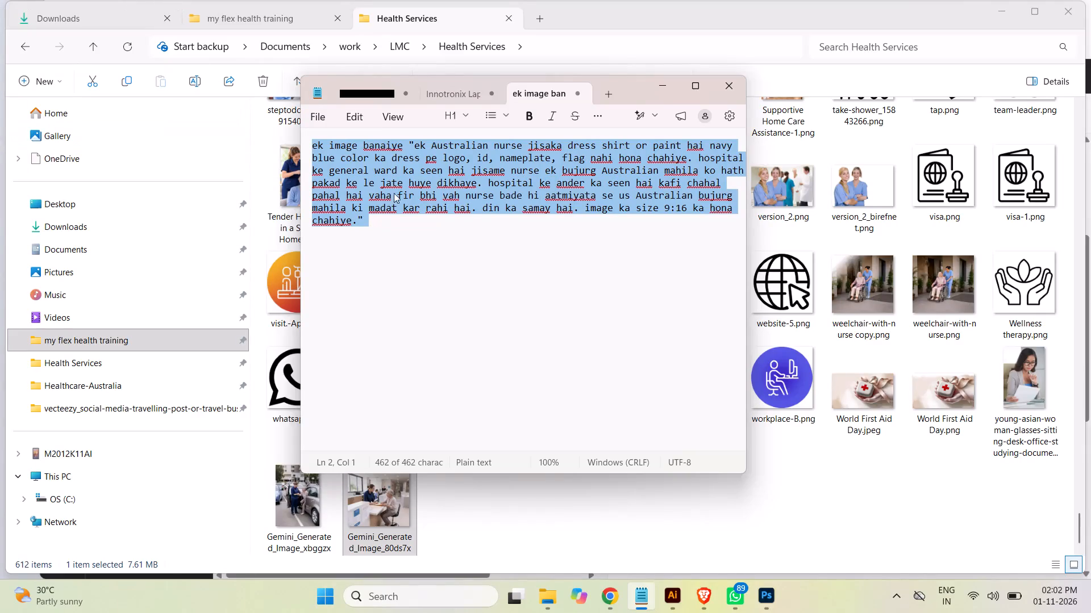
Copy the selected prompt again and replace the old Hindi source text in the browser's Google Translate page with it.
{"action": "right_click", "coordinate": [456, 174]}
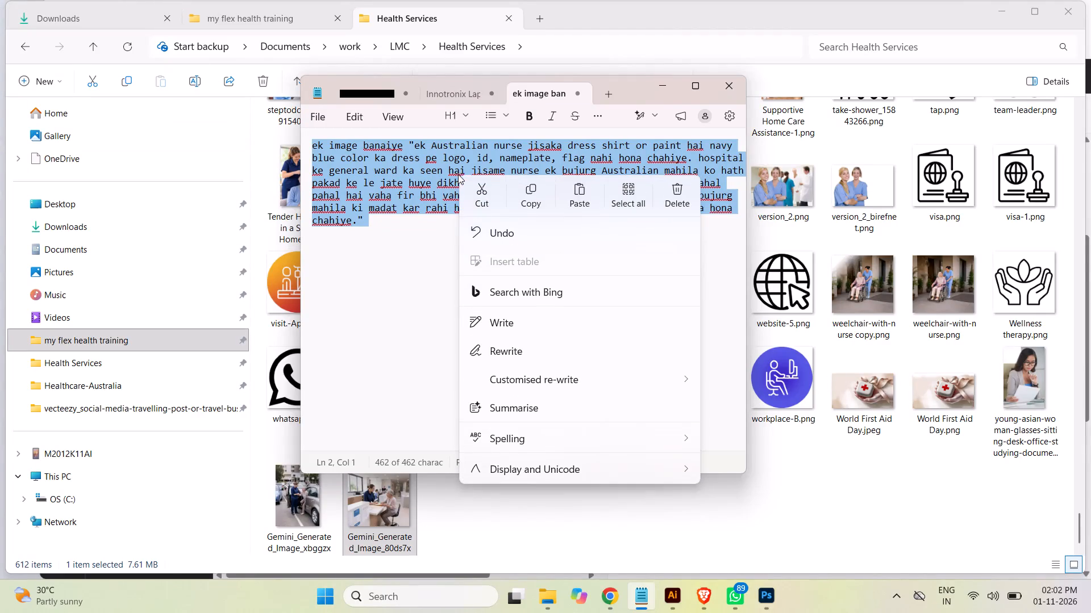
{"action": "left_click", "coordinate": [536, 196]}
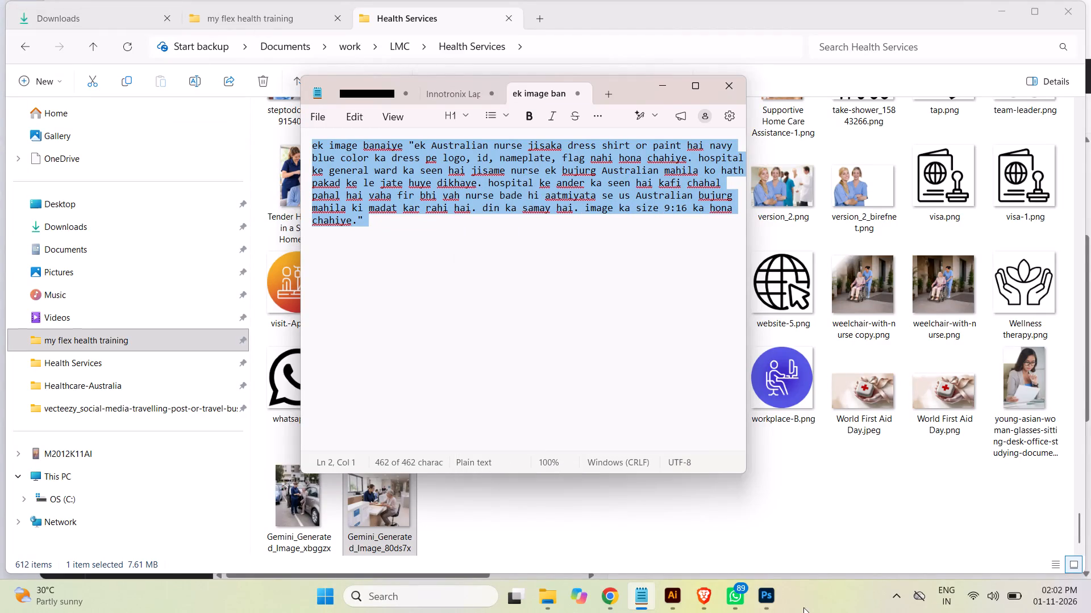
{"action": "left_click", "coordinate": [702, 594]}
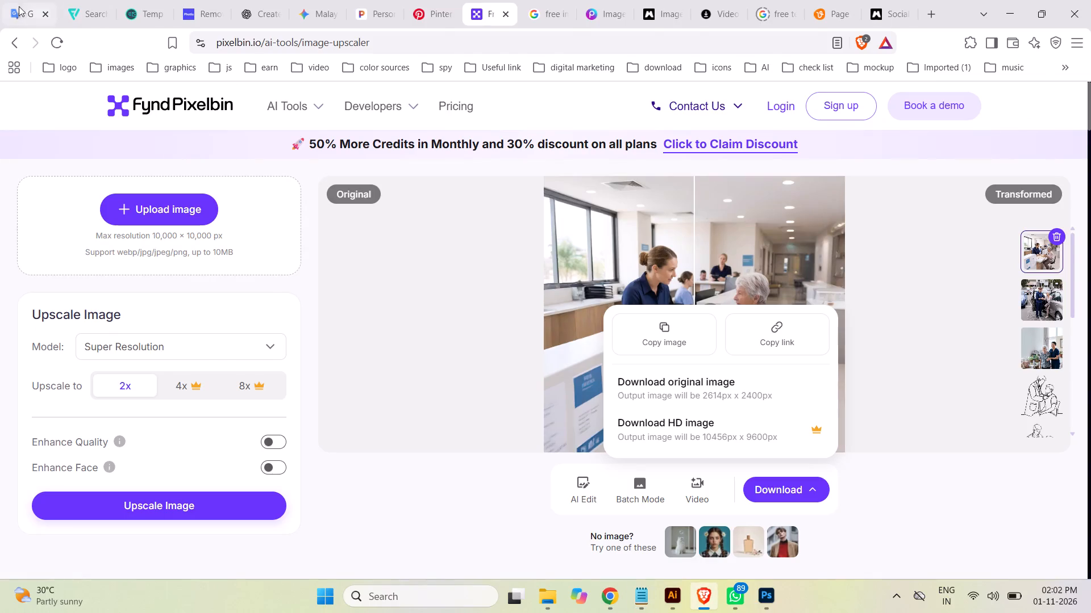
{"action": "left_click", "coordinate": [24, 2]}
{"action": "left_click", "coordinate": [286, 274]}
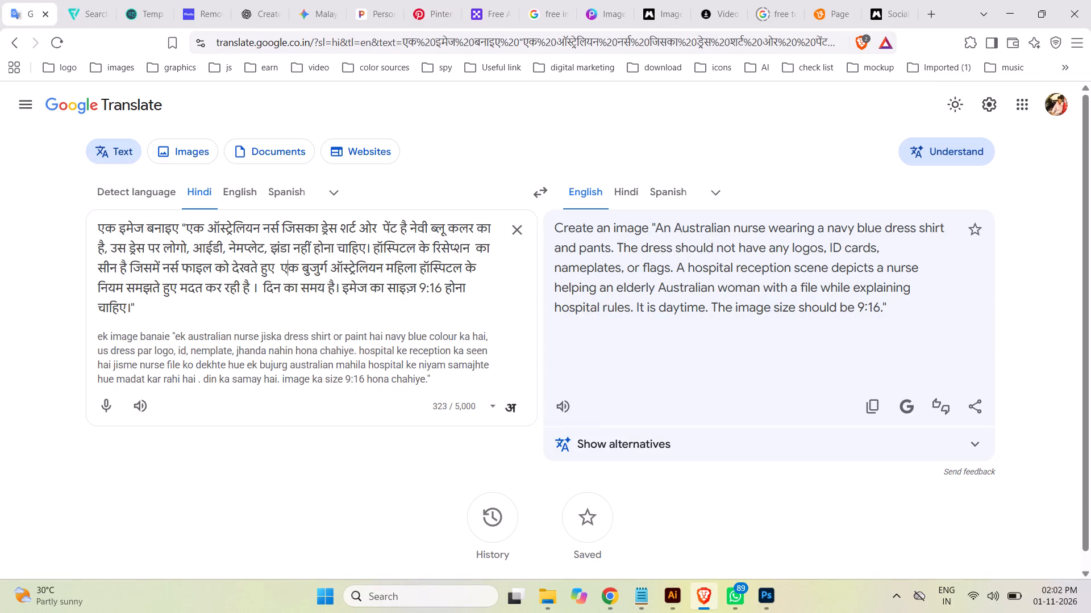
{"action": "key", "text": "ctrl+a"}
{"action": "key", "text": "ctrl+v"}
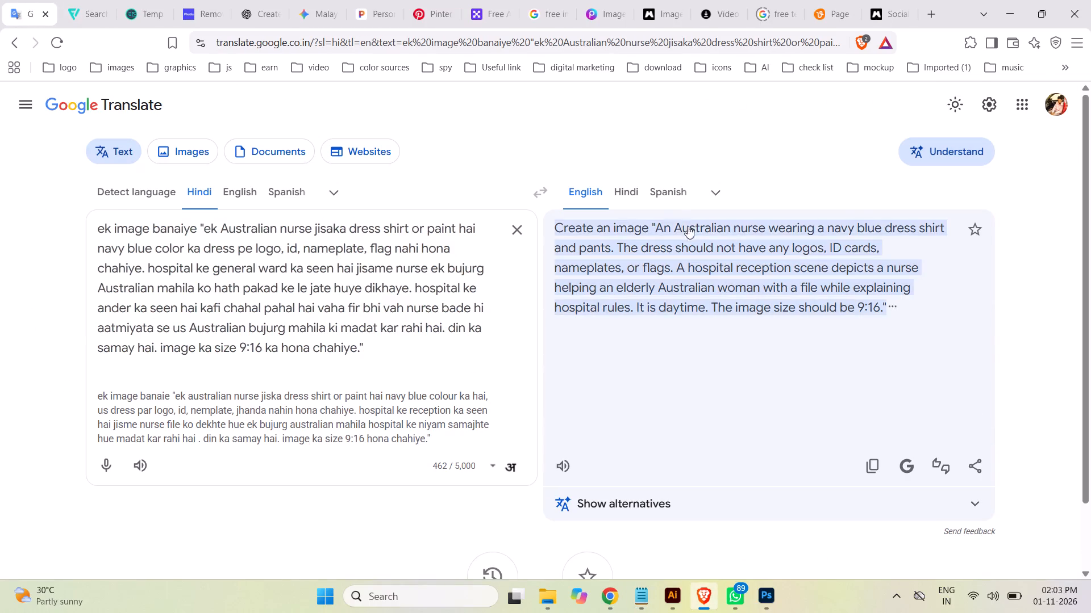
{"action": "left_click", "coordinate": [540, 194]}
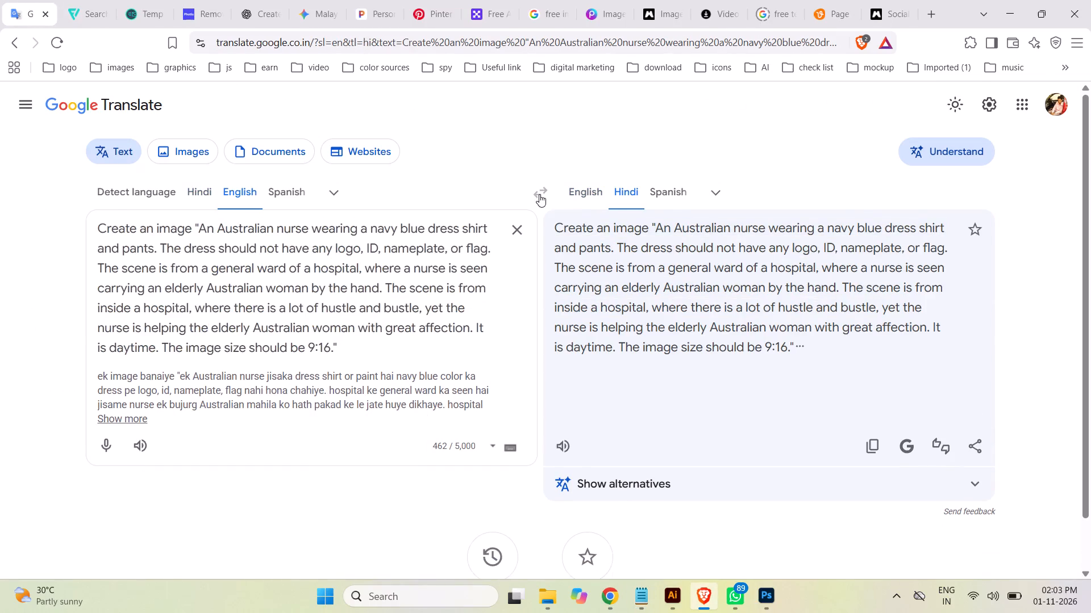
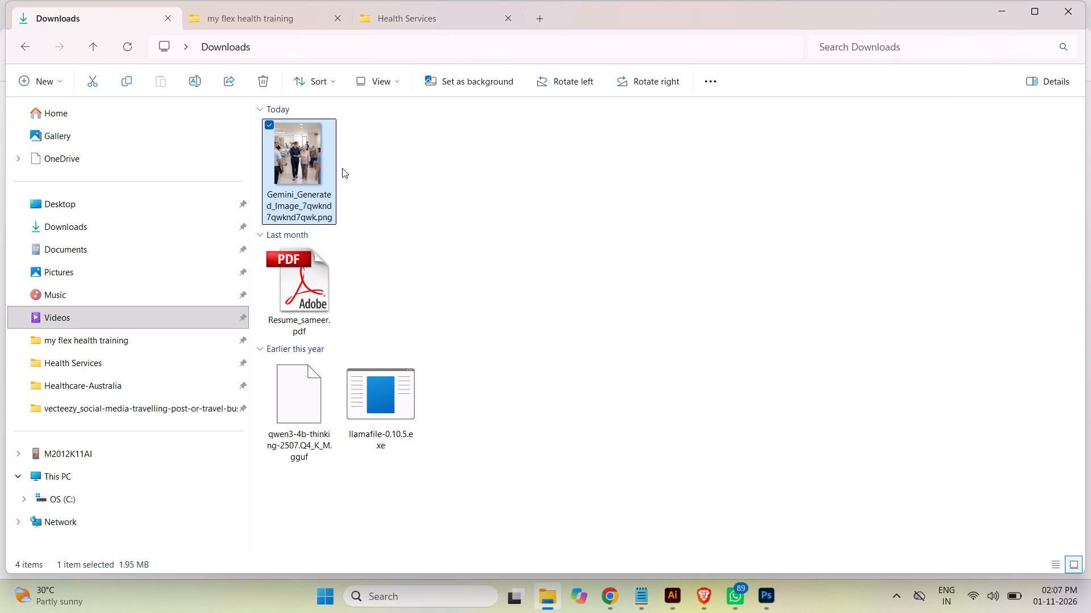
Open the downloaded Gemini image from the Downloads folder in Photoshop.
{"action": "right_click", "coordinate": [304, 163]}
{"action": "left_click", "coordinate": [413, 78]}
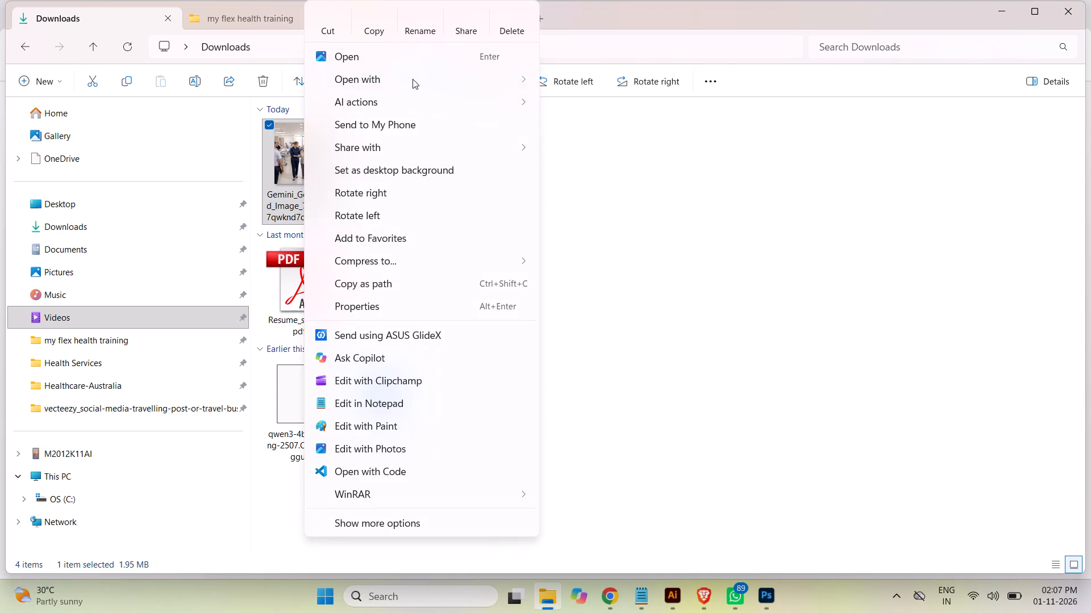
{"action": "left_click", "coordinate": [609, 131]}
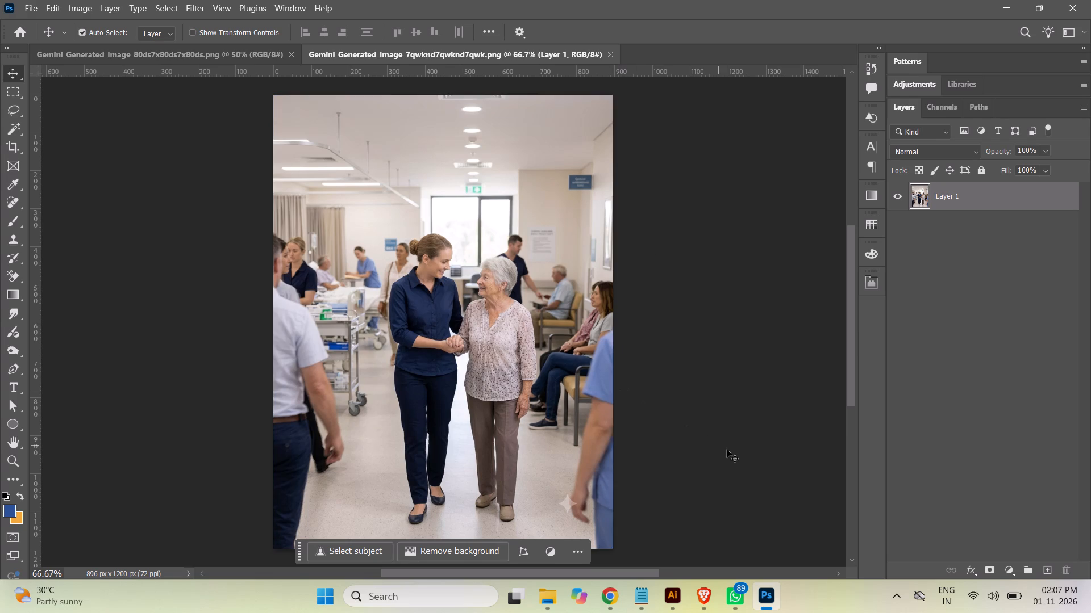
Clone-stamp nearby floor texture over the left point of the star watermark beside the passer-by's hand, using a 15 px brush.
{"action": "key", "text": "z"}
{"action": "left_click_drag", "start_coordinate": [553, 489], "coordinate": [602, 536]}
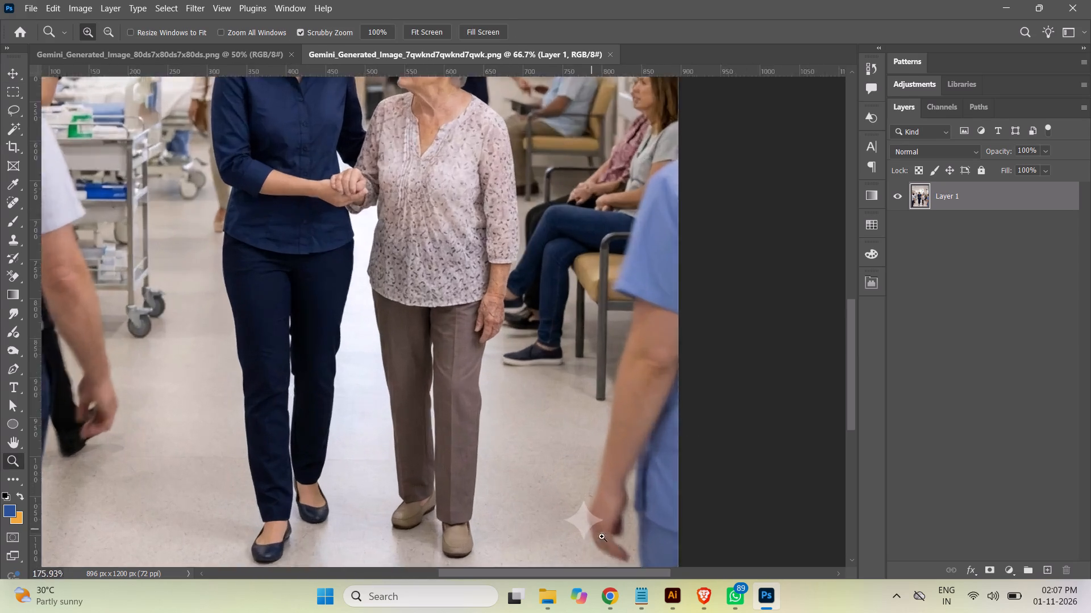
{"action": "left_click_drag", "start_coordinate": [602, 536], "coordinate": [622, 548]}
{"action": "scroll", "coordinate": [650, 381], "scroll_direction": "down", "scroll_amount": 5}
{"action": "scroll", "coordinate": [648, 383], "scroll_direction": "up", "scroll_amount": 1}
{"action": "scroll", "coordinate": [648, 383], "scroll_direction": "down", "scroll_amount": 1}
{"action": "scroll", "coordinate": [648, 383], "scroll_direction": "up", "scroll_amount": 1}
{"action": "scroll", "coordinate": [648, 383], "scroll_direction": "down", "scroll_amount": 5}
{"action": "scroll", "coordinate": [647, 382], "scroll_direction": "up", "scroll_amount": 1}
{"action": "scroll", "coordinate": [647, 382], "scroll_direction": "down", "scroll_amount": 8}
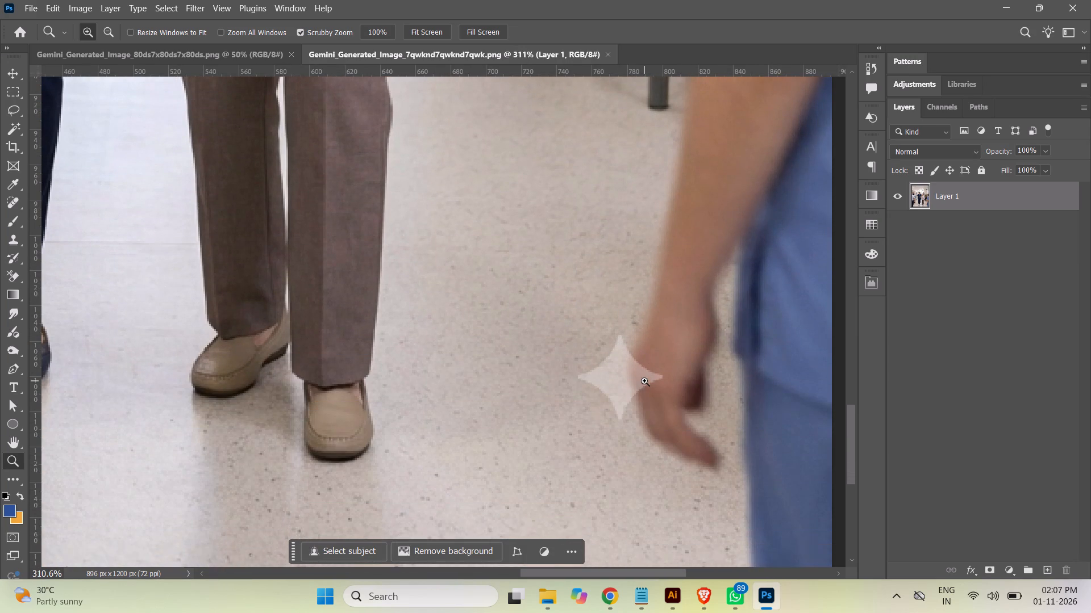
{"action": "scroll", "coordinate": [644, 381], "scroll_direction": "up", "scroll_amount": 1}
{"action": "scroll", "coordinate": [644, 381], "scroll_direction": "down", "scroll_amount": 1}
{"action": "scroll", "coordinate": [644, 381], "scroll_direction": "up", "scroll_amount": 1}
{"action": "scroll", "coordinate": [644, 381], "scroll_direction": "down", "scroll_amount": 1}
{"action": "left_click_drag", "start_coordinate": [626, 383], "coordinate": [689, 434]}
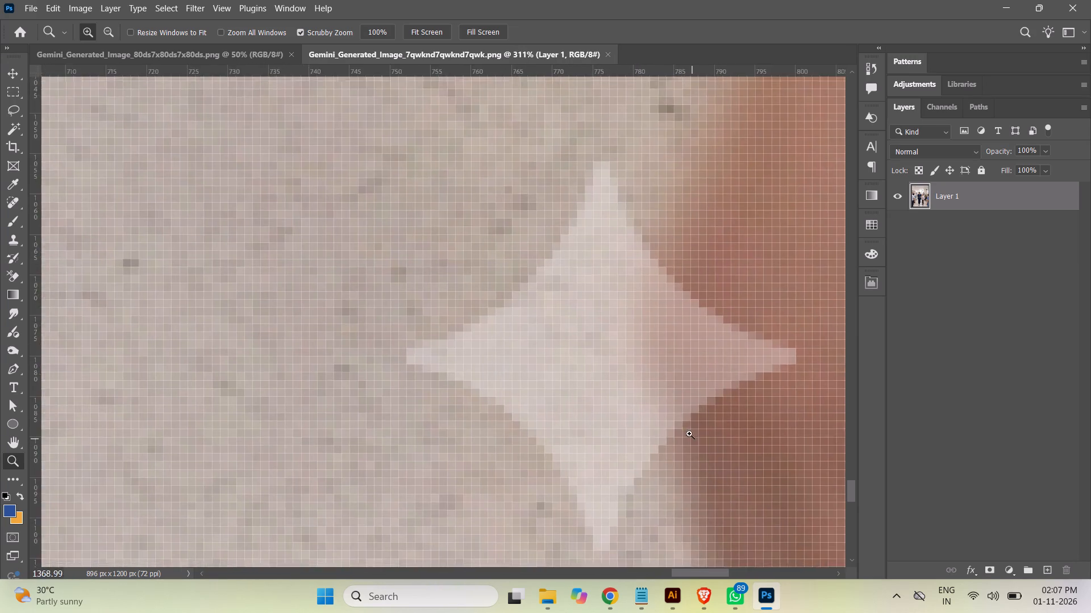
{"action": "left_click_drag", "start_coordinate": [689, 434], "coordinate": [678, 418]}
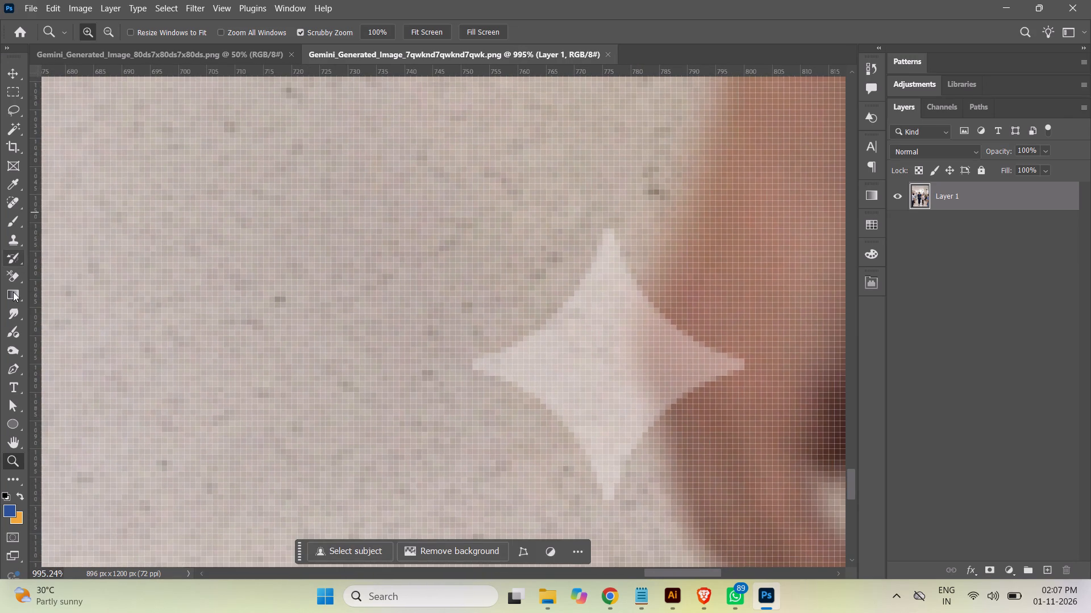
{"action": "left_click", "coordinate": [12, 241]}
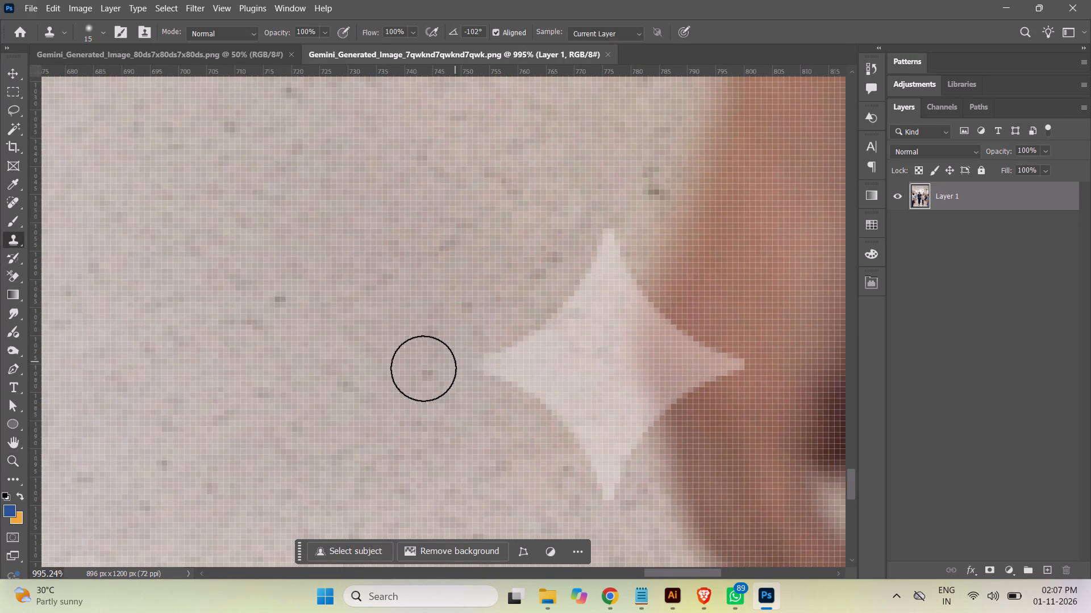
{"action": "left_click", "coordinate": [414, 367], "text": "alt"}
{"action": "left_click_drag", "start_coordinate": [468, 354], "coordinate": [477, 393]}
{"action": "left_click_drag", "start_coordinate": [478, 339], "coordinate": [486, 394]}
{"action": "left_click_drag", "start_coordinate": [495, 338], "coordinate": [507, 410]}
{"action": "left_click_drag", "start_coordinate": [507, 351], "coordinate": [516, 408]}
{"action": "left_click_drag", "start_coordinate": [509, 327], "coordinate": [520, 412]}
{"action": "left_click_drag", "start_coordinate": [548, 285], "coordinate": [545, 399]}
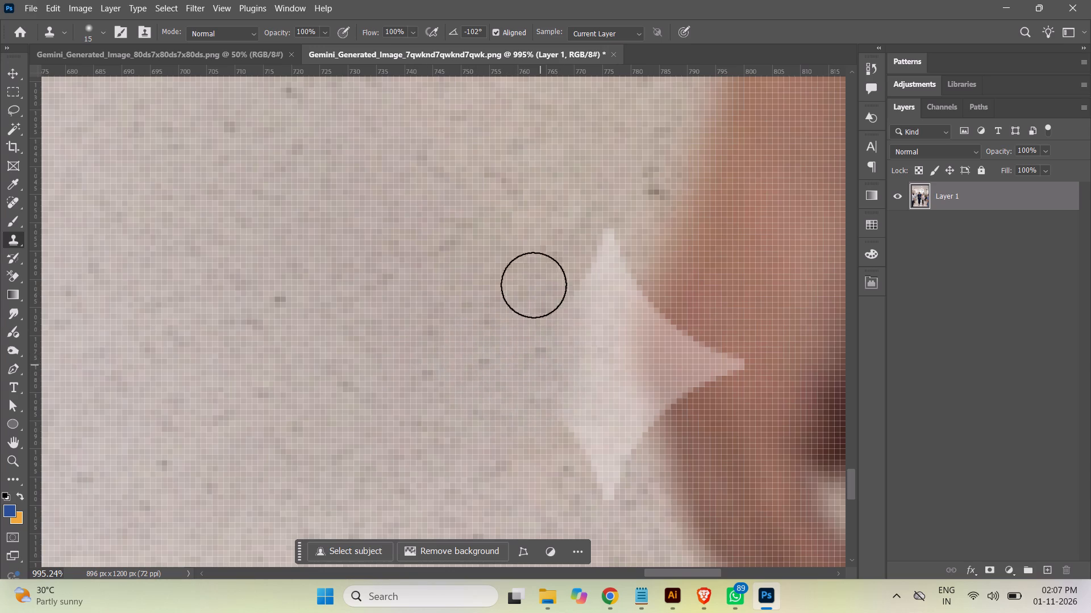
Clone floor texture over the centre and upper point of the star watermark where it overlaps the floor.
{"action": "left_click_drag", "start_coordinate": [530, 261], "coordinate": [545, 414]}
{"action": "left_click_drag", "start_coordinate": [555, 297], "coordinate": [556, 385]}
{"action": "left_click_drag", "start_coordinate": [552, 254], "coordinate": [568, 391]}
{"action": "left_click_drag", "start_coordinate": [561, 279], "coordinate": [566, 365]}
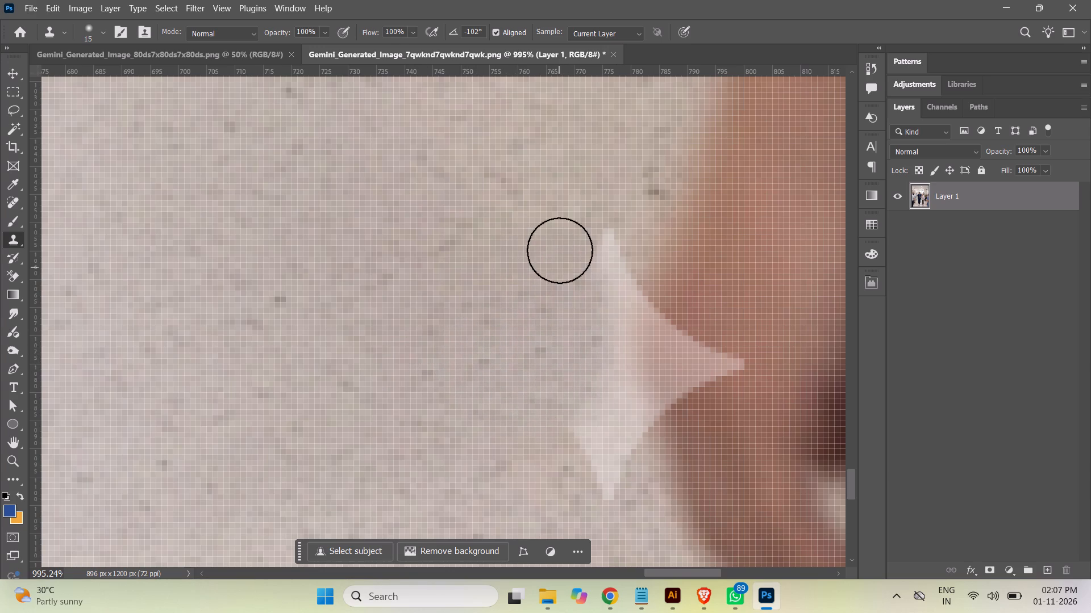
{"action": "left_click_drag", "start_coordinate": [560, 250], "coordinate": [561, 314]}
{"action": "left_click_drag", "start_coordinate": [605, 208], "coordinate": [563, 296]}
{"action": "left_click_drag", "start_coordinate": [614, 207], "coordinate": [557, 331]}
{"action": "left_click_drag", "start_coordinate": [609, 232], "coordinate": [553, 341]}
Clone floor texture over the lower point of the star watermark and its remaining floor area up to the hand's edge.
{"action": "left_click_drag", "start_coordinate": [547, 344], "coordinate": [570, 473]}
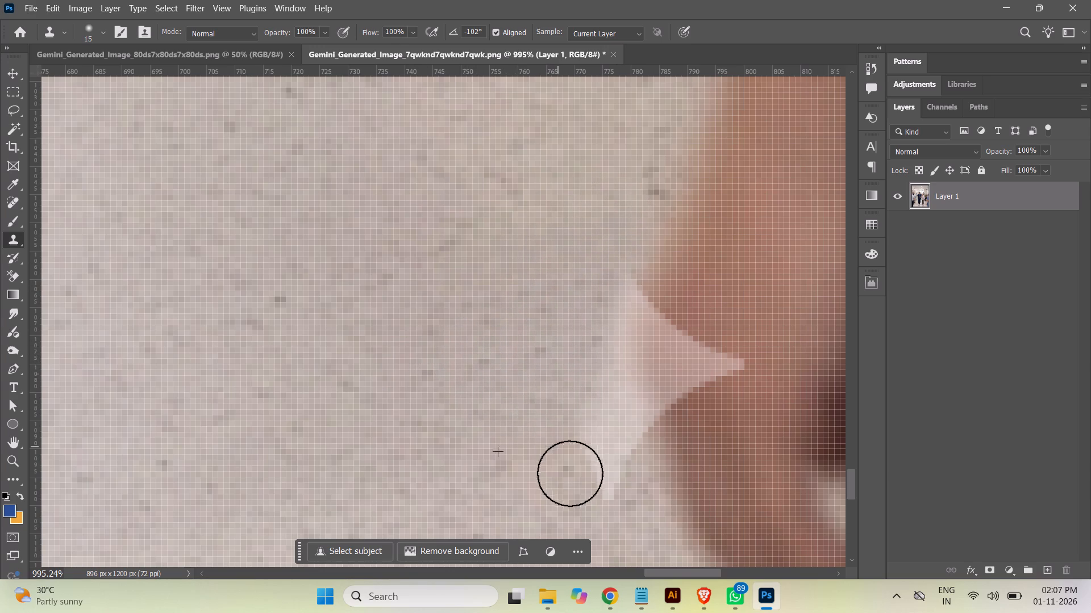
{"action": "left_click_drag", "start_coordinate": [570, 473], "coordinate": [576, 484]}
{"action": "left_click_drag", "start_coordinate": [551, 392], "coordinate": [580, 486]}
{"action": "left_click_drag", "start_coordinate": [563, 422], "coordinate": [599, 507]}
{"action": "left_click_drag", "start_coordinate": [573, 410], "coordinate": [615, 484]}
{"action": "left_click_drag", "start_coordinate": [573, 389], "coordinate": [618, 473]}
{"action": "left_click_drag", "start_coordinate": [585, 407], "coordinate": [622, 477]}
{"action": "left_click_drag", "start_coordinate": [597, 410], "coordinate": [621, 476]}
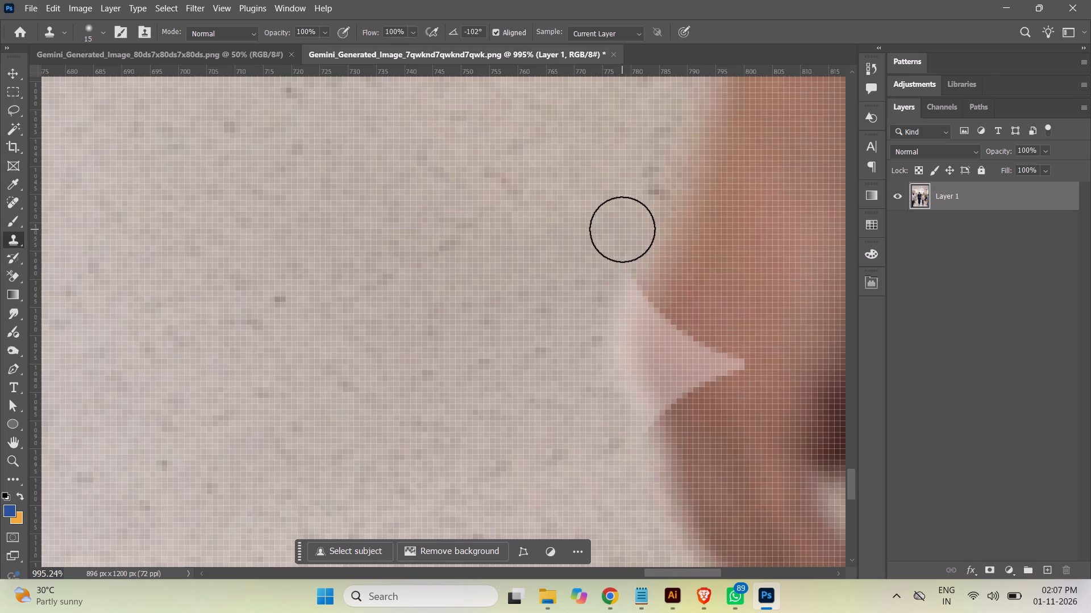
{"action": "left_click_drag", "start_coordinate": [622, 230], "coordinate": [582, 392]}
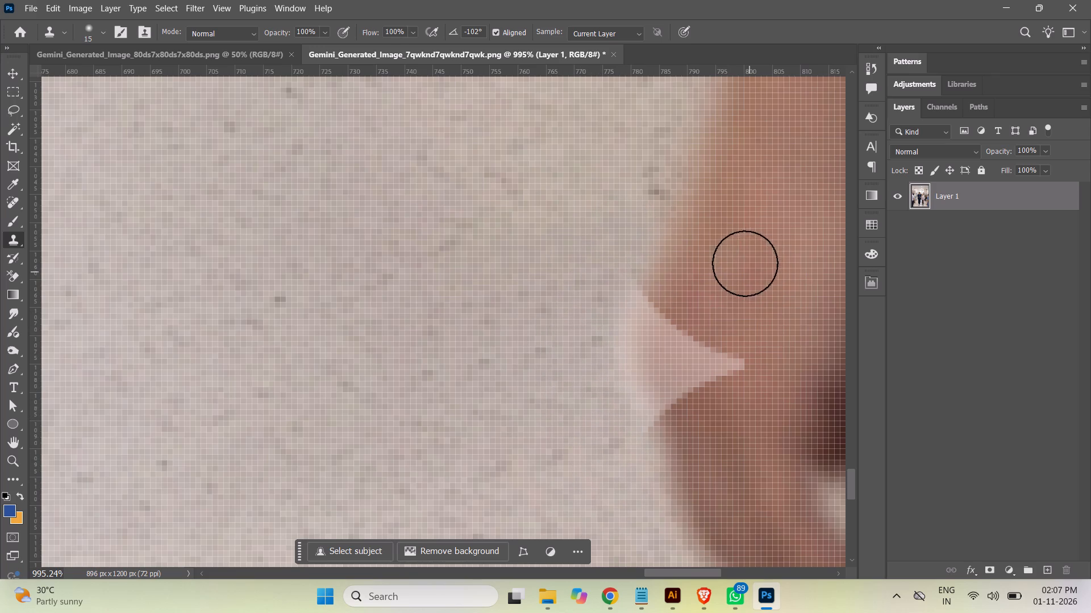
Sample the hand's skin, reduce the Clone Stamp brush to 7 px, and paint skin over the watermark's lower edge on the hand.
{"action": "scroll", "coordinate": [732, 255], "scroll_direction": "down", "scroll_amount": 1}
{"action": "scroll", "coordinate": [732, 255], "scroll_direction": "up", "scroll_amount": 3}
{"action": "scroll", "coordinate": [732, 255], "scroll_direction": "down", "scroll_amount": 2}
{"action": "scroll", "coordinate": [732, 255], "scroll_direction": "up", "scroll_amount": 1}
{"action": "scroll", "coordinate": [734, 252], "scroll_direction": "down", "scroll_amount": 2}
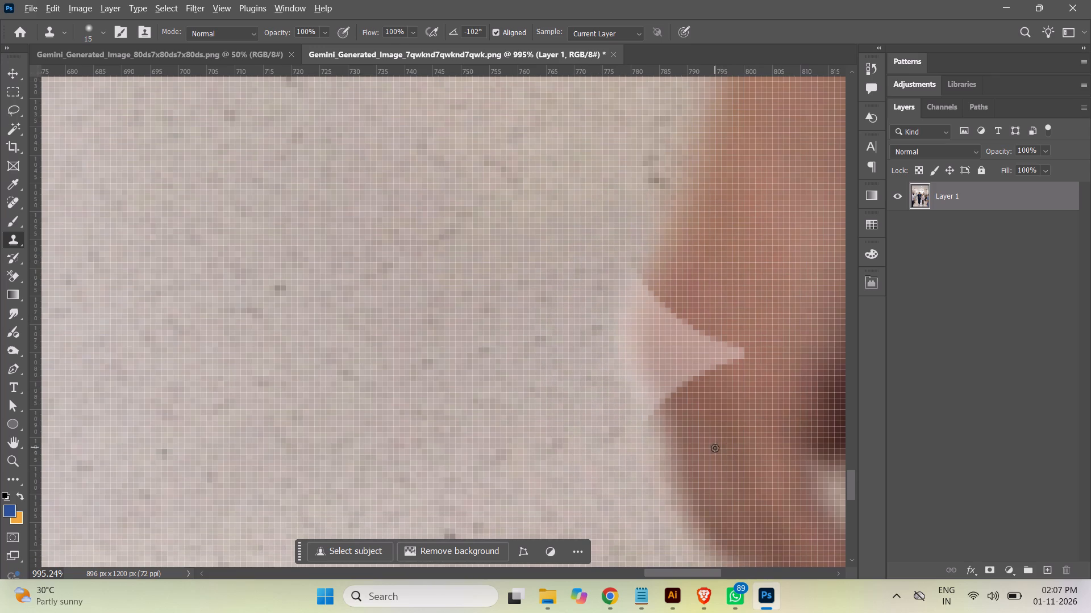
{"action": "left_click", "coordinate": [721, 447], "text": "alt"}
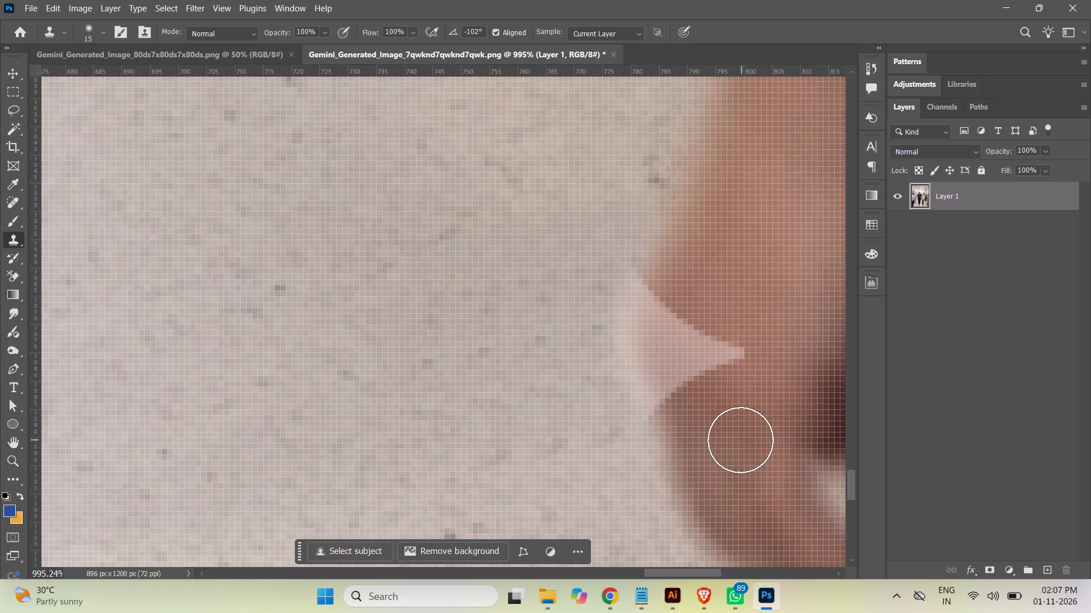
{"action": "type", "text": "[[["}
{"action": "key", "text": "bracketleft"}
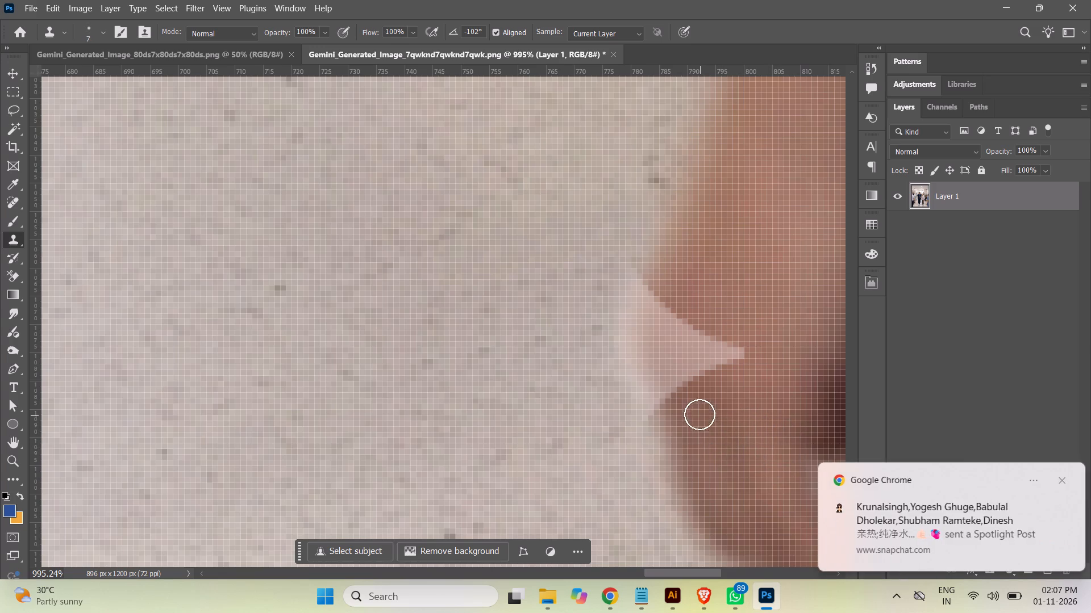
{"action": "left_click_drag", "start_coordinate": [686, 422], "coordinate": [678, 397]}
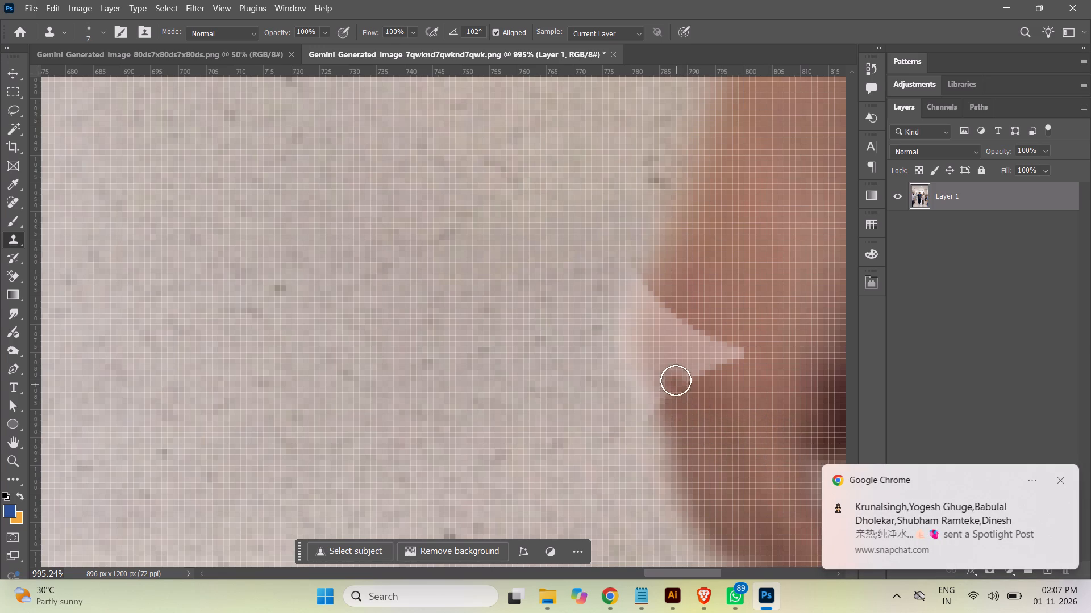
{"action": "left_click_drag", "start_coordinate": [682, 427], "coordinate": [668, 389]}
{"action": "left_click_drag", "start_coordinate": [675, 410], "coordinate": [664, 390]}
{"action": "left_click_drag", "start_coordinate": [666, 423], "coordinate": [650, 382]}
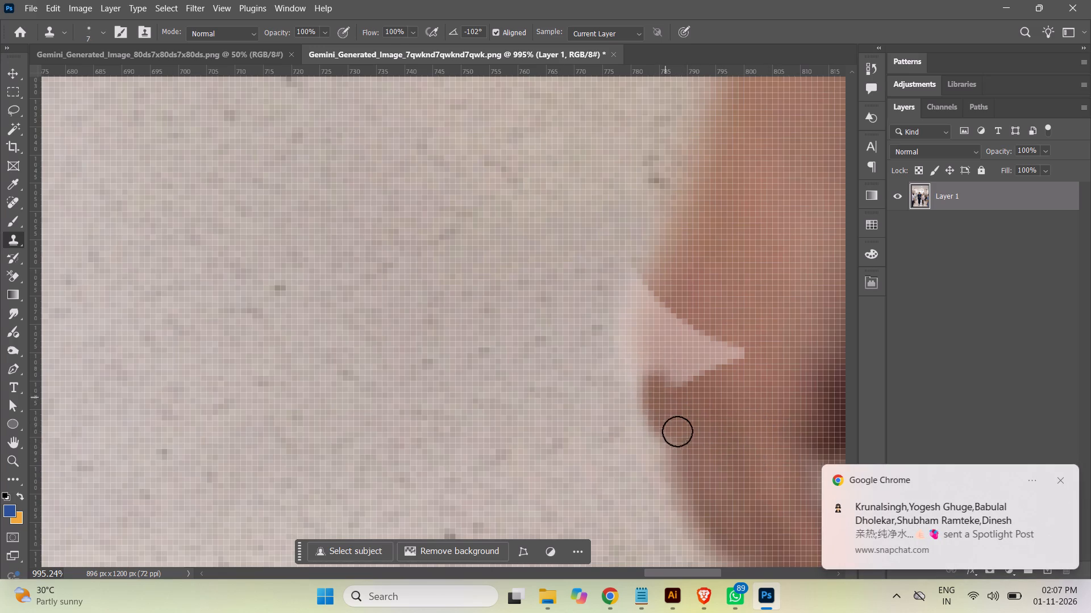
Clone hand skin over the pointed inner tip and upper edge of the star watermark on the passer-by's hand.
{"action": "left_click_drag", "start_coordinate": [686, 391], "coordinate": [682, 364]}
{"action": "left_click_drag", "start_coordinate": [701, 384], "coordinate": [699, 358]}
{"action": "left_click_drag", "start_coordinate": [716, 381], "coordinate": [712, 354]}
{"action": "left_click_drag", "start_coordinate": [728, 377], "coordinate": [719, 346]}
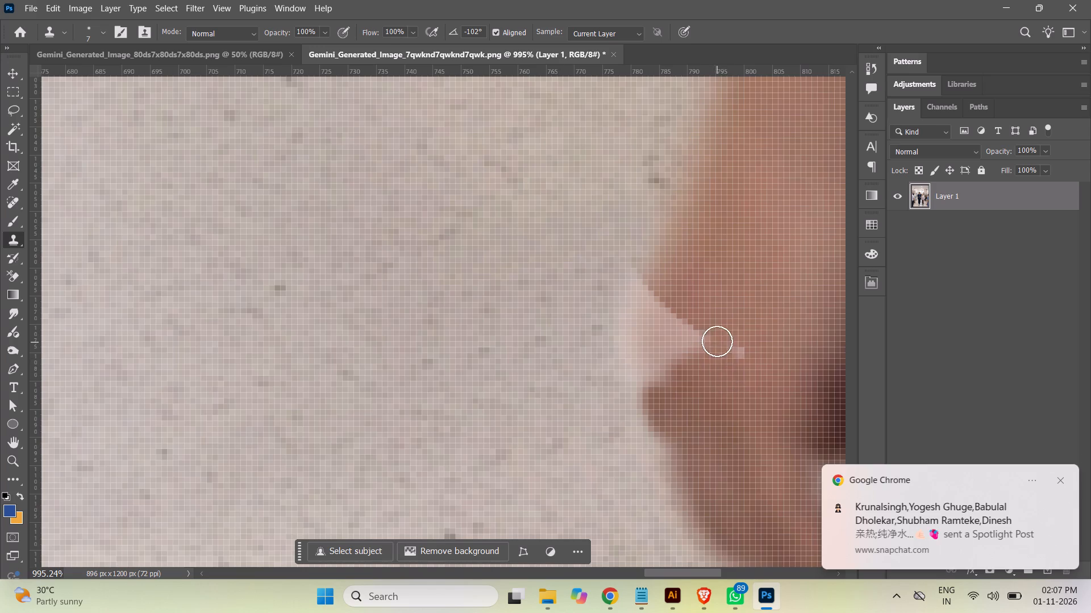
{"action": "left_click_drag", "start_coordinate": [735, 364], "coordinate": [730, 341]}
{"action": "left_click_drag", "start_coordinate": [749, 376], "coordinate": [715, 328]}
{"action": "left_click_drag", "start_coordinate": [707, 346], "coordinate": [685, 302]}
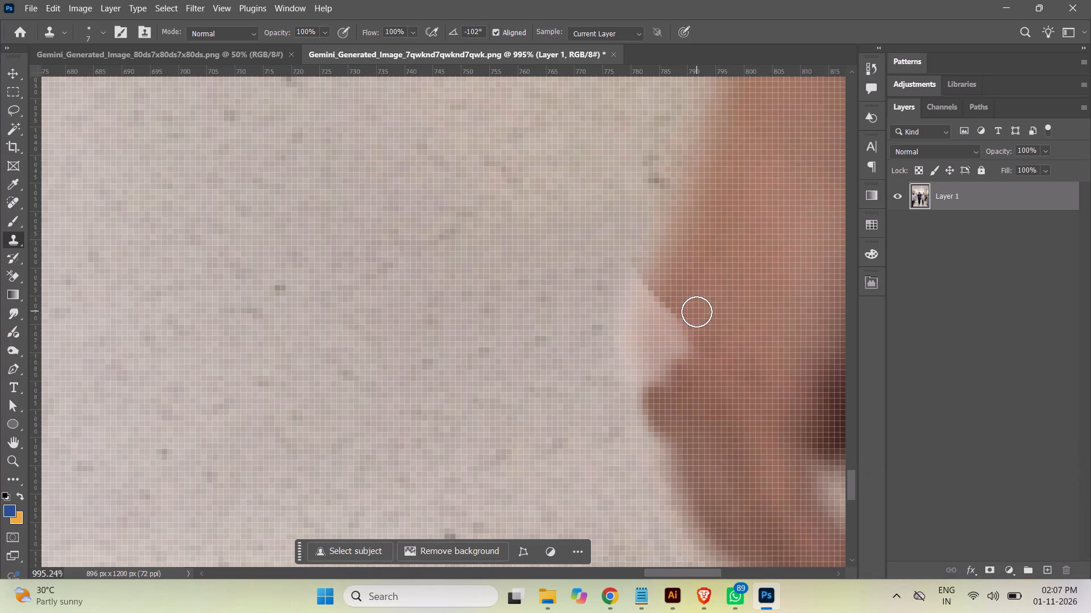
Clone skin over the watermark's remaining light patch along the hand's outer edge, rebuilding the hand's contour against the floor.
{"action": "left_click_drag", "start_coordinate": [696, 408], "coordinate": [677, 344]}
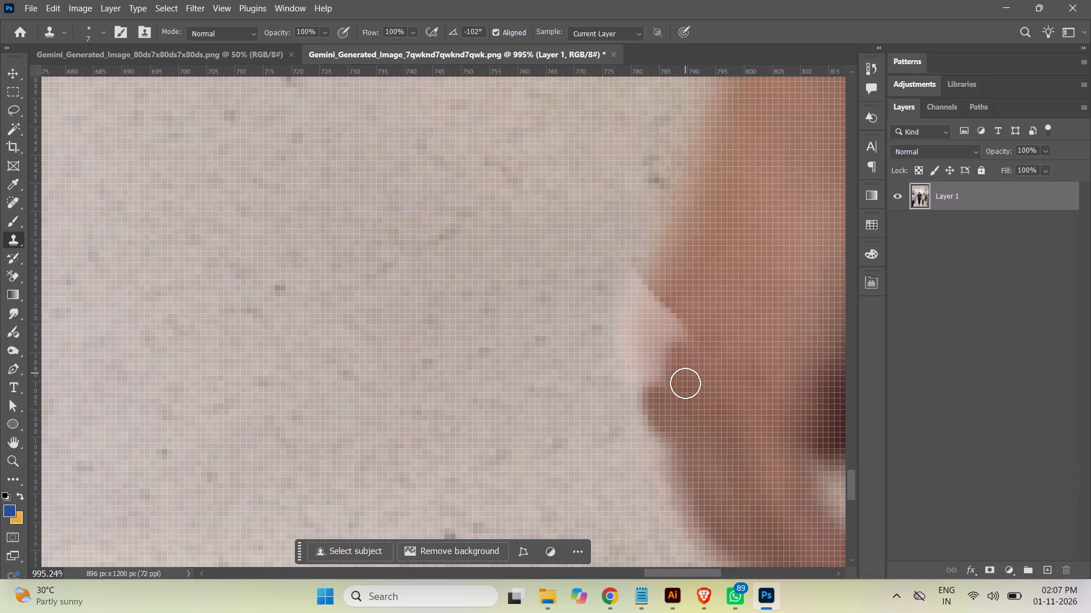
{"action": "left_click_drag", "start_coordinate": [684, 402], "coordinate": [671, 340]}
{"action": "left_click_drag", "start_coordinate": [676, 404], "coordinate": [659, 333]}
{"action": "left_click_drag", "start_coordinate": [675, 362], "coordinate": [679, 319]}
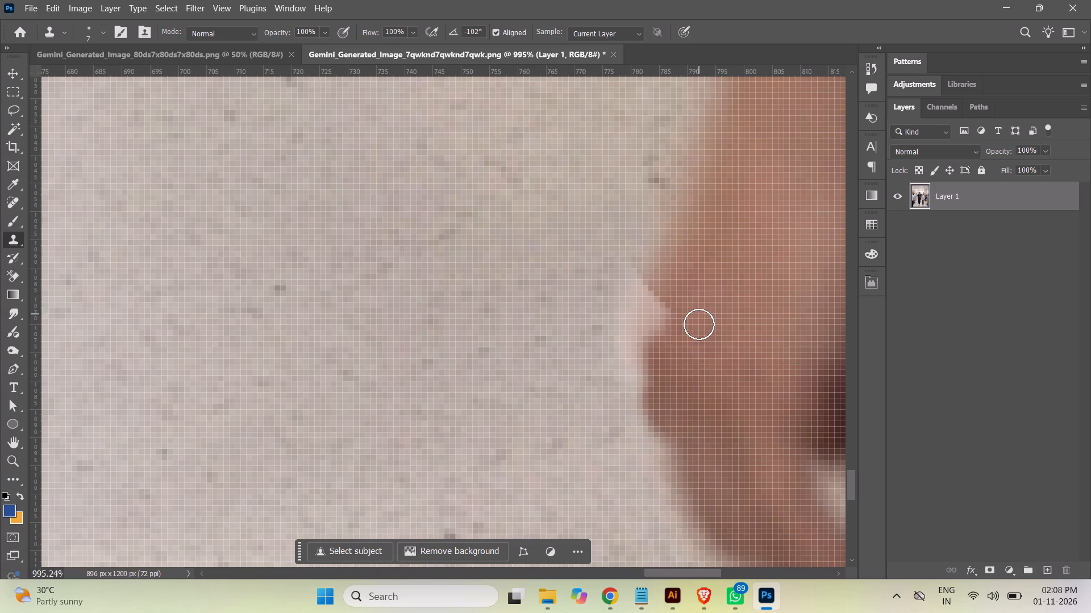
{"action": "left_click_drag", "start_coordinate": [692, 359], "coordinate": [674, 298]}
{"action": "left_click_drag", "start_coordinate": [671, 387], "coordinate": [657, 291]}
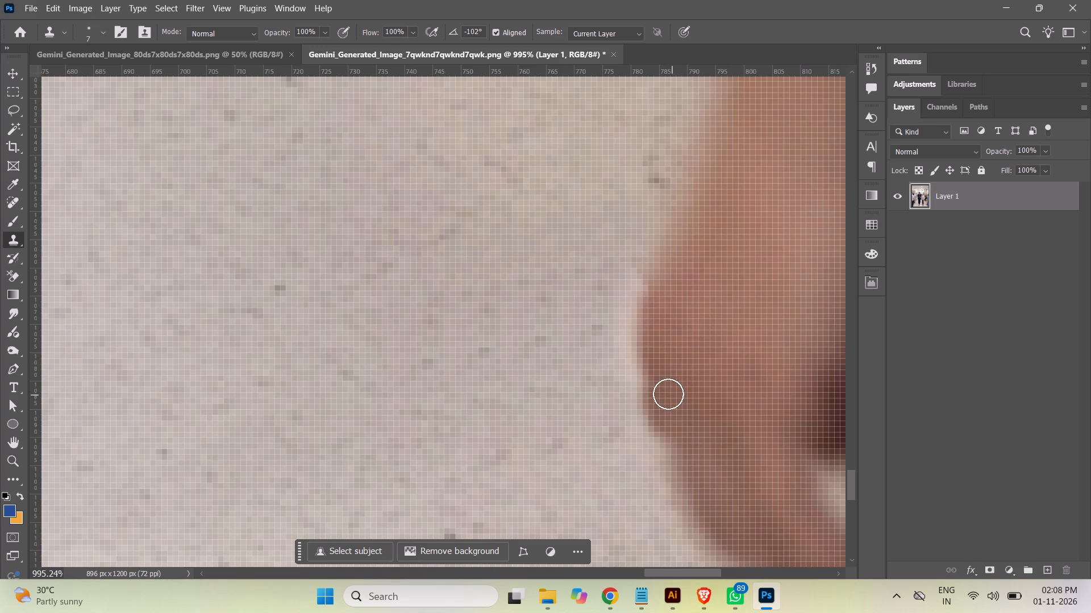
{"action": "left_click_drag", "start_coordinate": [661, 386], "coordinate": [657, 281]}
{"action": "left_click_drag", "start_coordinate": [665, 287], "coordinate": [658, 393]}
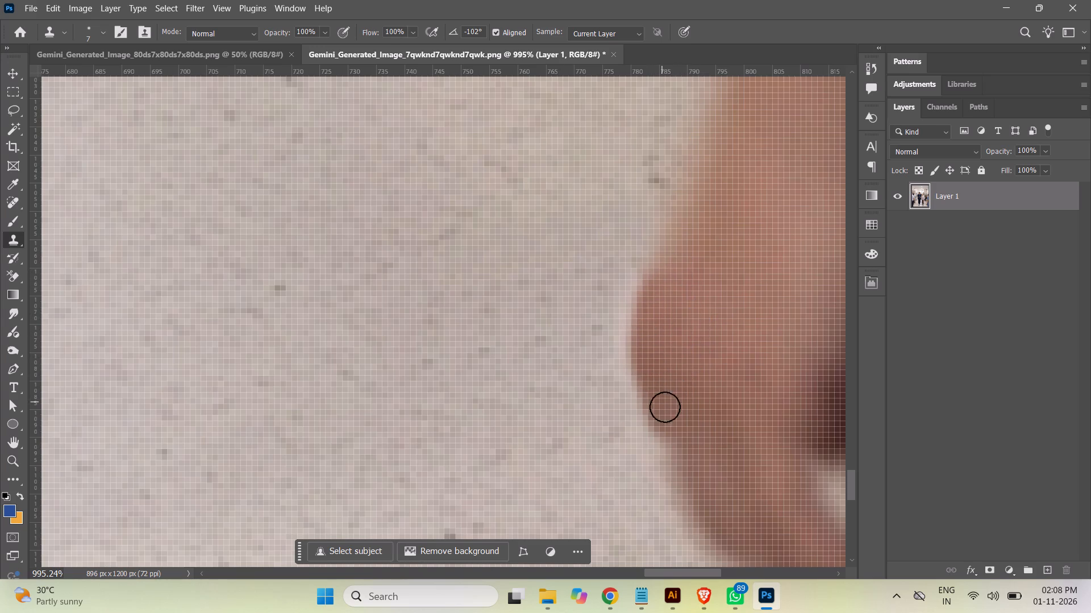
{"action": "left_click_drag", "start_coordinate": [671, 409], "coordinate": [688, 457]}
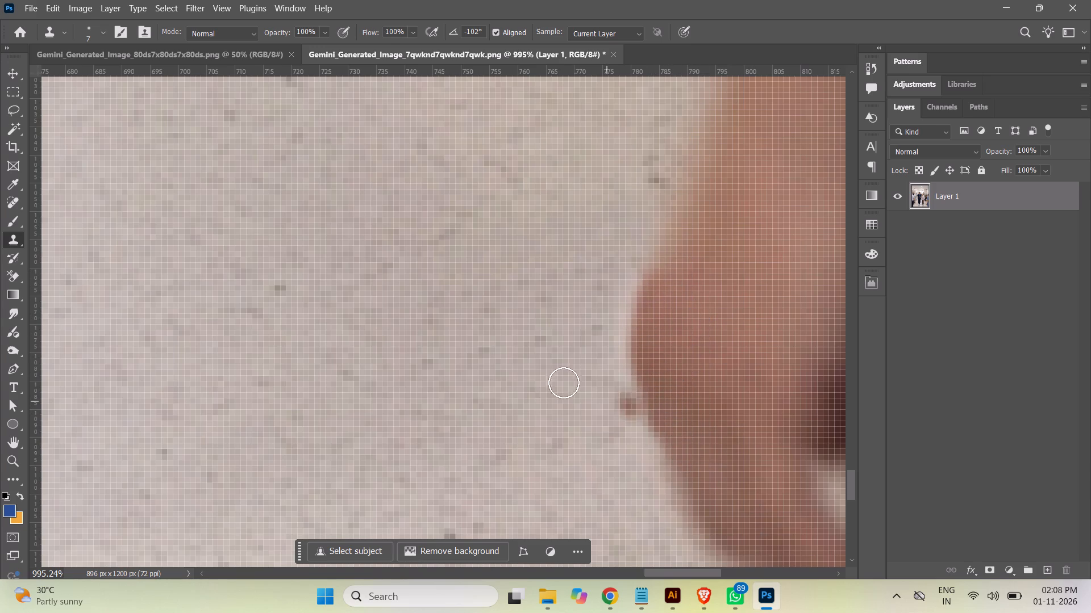
{"action": "key", "text": "ctrl+minus"}
{"action": "key", "text": "ctrl+minus"}
{"action": "key", "text": "ctrl+minus"}
{"action": "key", "text": "ctrl+minus"}
{"action": "key", "text": "ctrl+minus"}
{"action": "key", "text": "ctrl+minus"}
{"action": "key", "text": "ctrl+minus"}
{"action": "key", "text": "ctrl+minus"}
{"action": "key", "text": "ctrl+minus"}
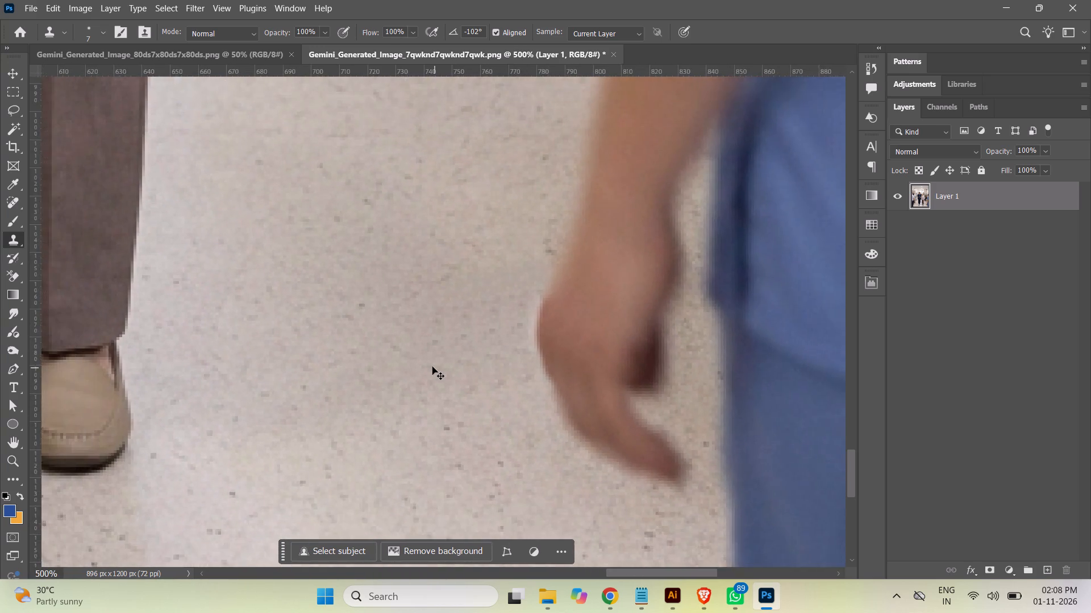
{"action": "key", "text": "ctrl+minus"}
{"action": "key", "text": "ctrl+minus"}
{"action": "key", "text": "ctrl+minus"}
{"action": "key", "text": "ctrl+minus"}
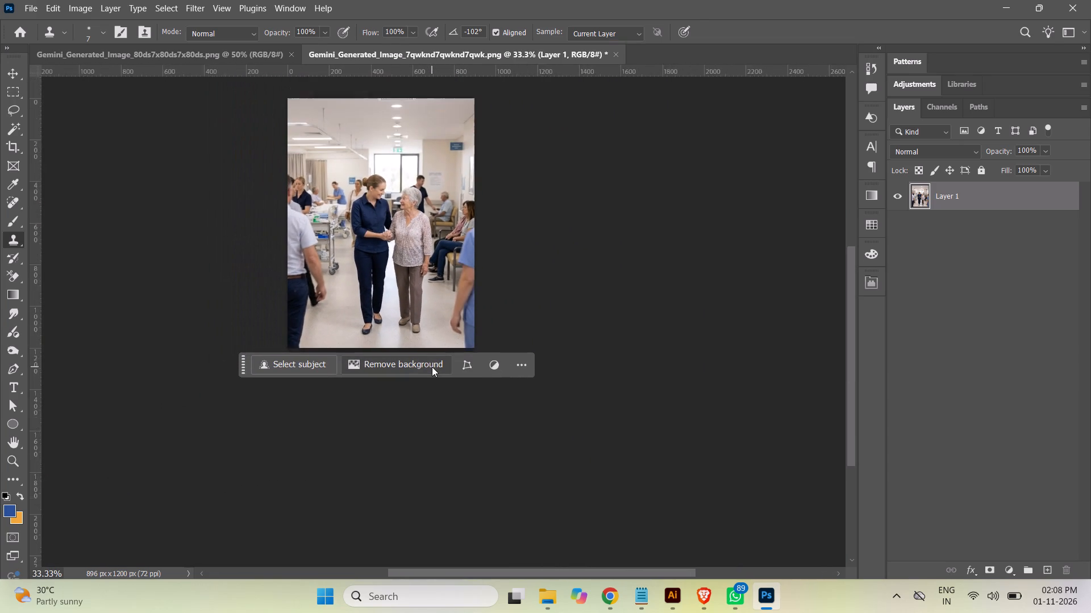
{"action": "key", "text": "ctrl+s"}
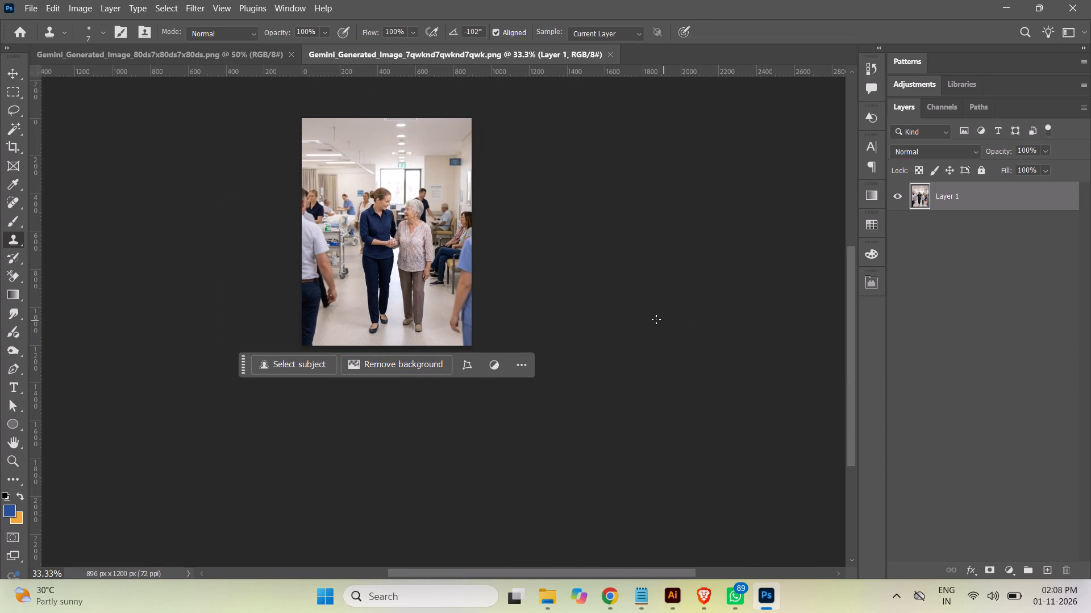
{"action": "left_click", "coordinate": [610, 58]}
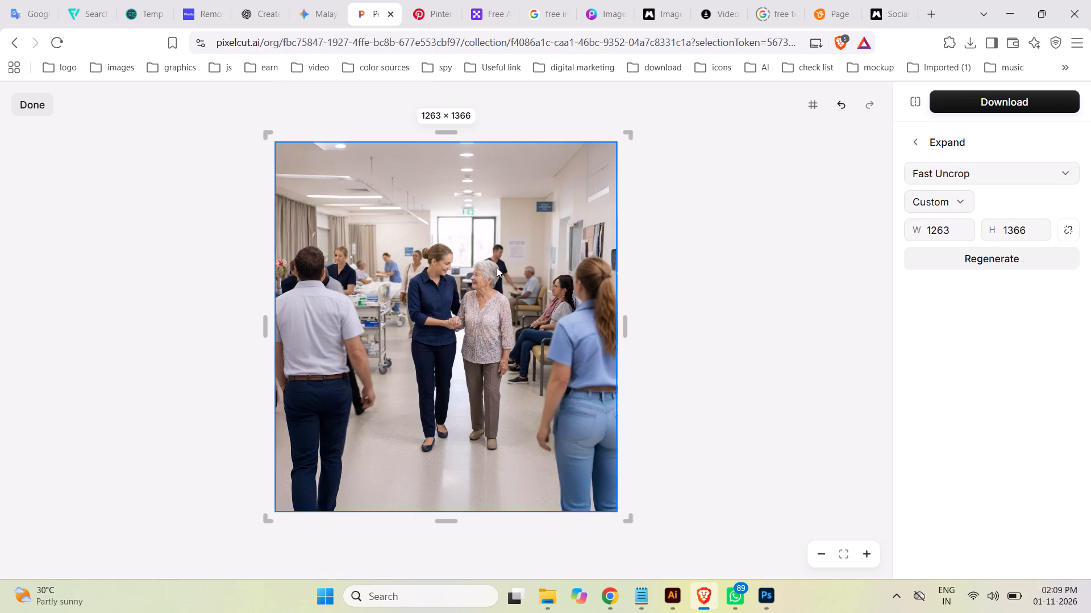
Download the expanded image as a PNG at original quality.
{"action": "left_click", "coordinate": [1018, 101]}
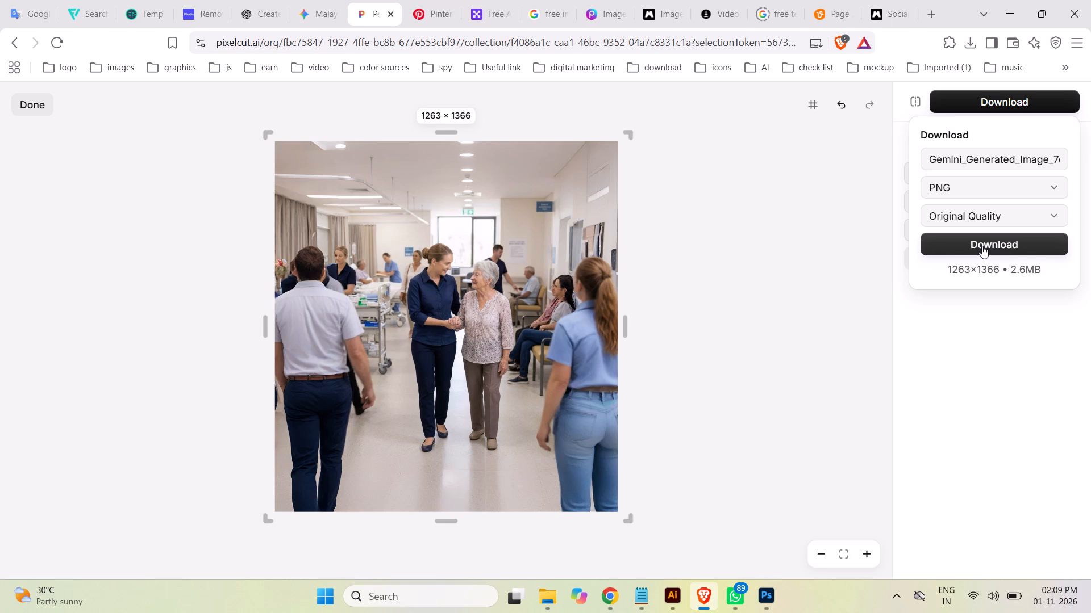
{"action": "left_click", "coordinate": [982, 246]}
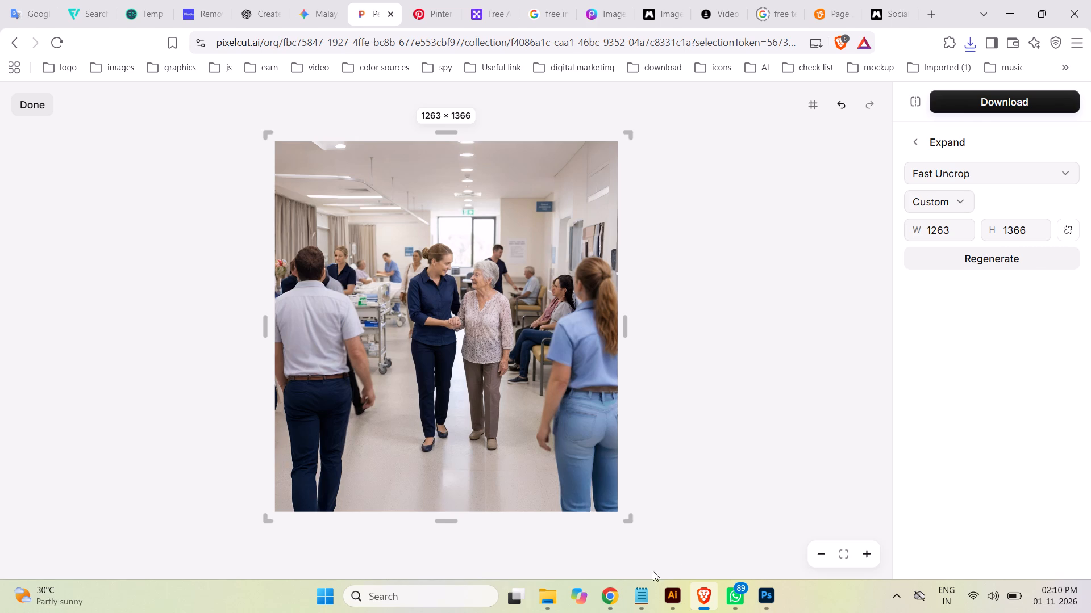
Permanently delete the unexpanded hospital-ward PNG from the Downloads folder in File Explorer.
{"action": "left_click", "coordinate": [547, 597]}
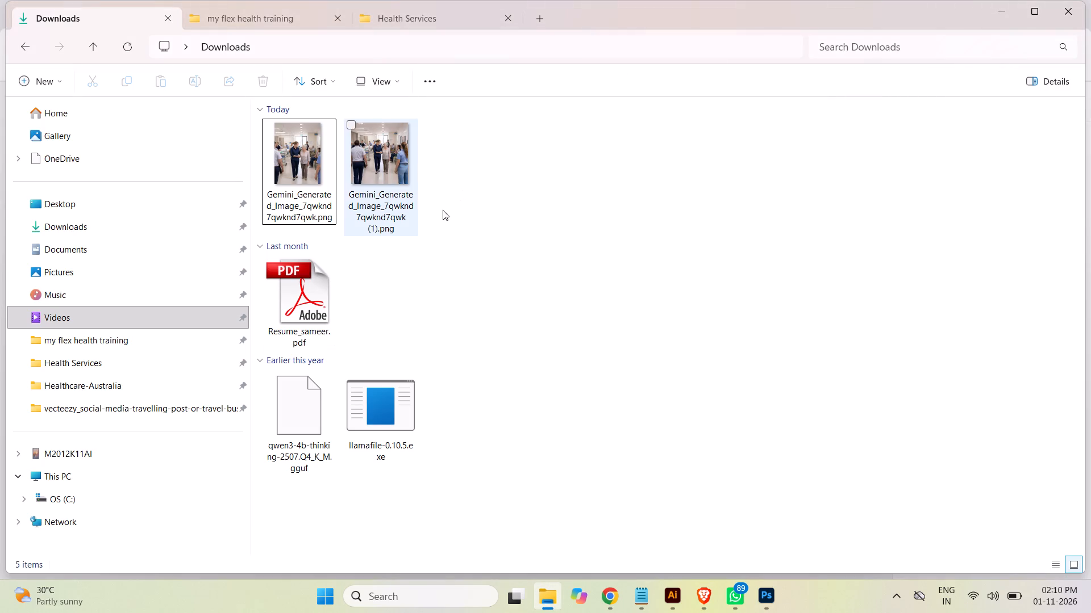
{"action": "left_click", "coordinate": [480, 240]}
{"action": "left_click", "coordinate": [296, 185]}
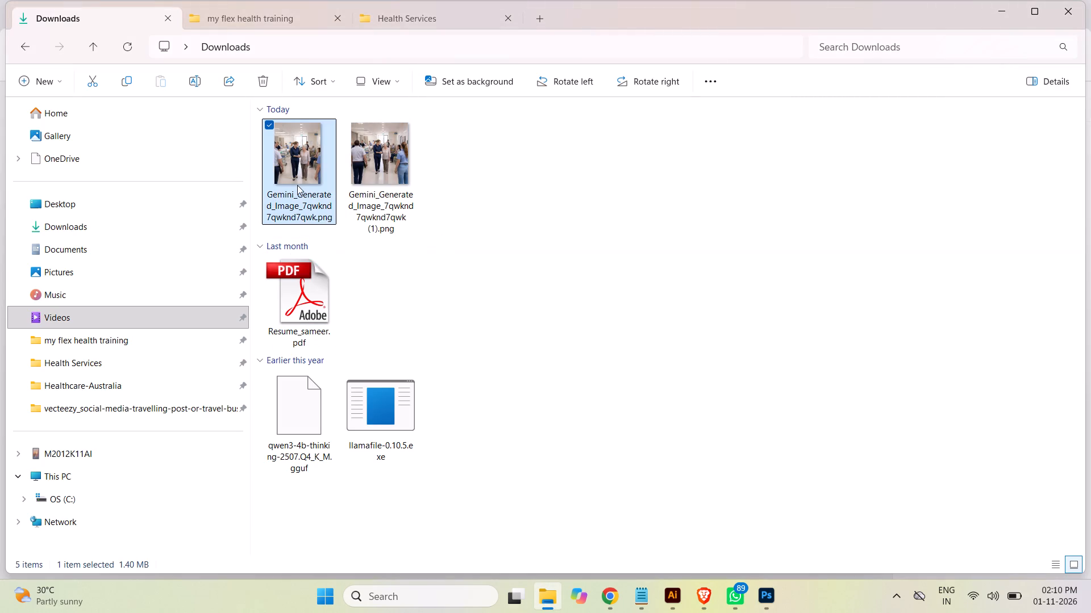
{"action": "key", "text": "shift+Delete"}
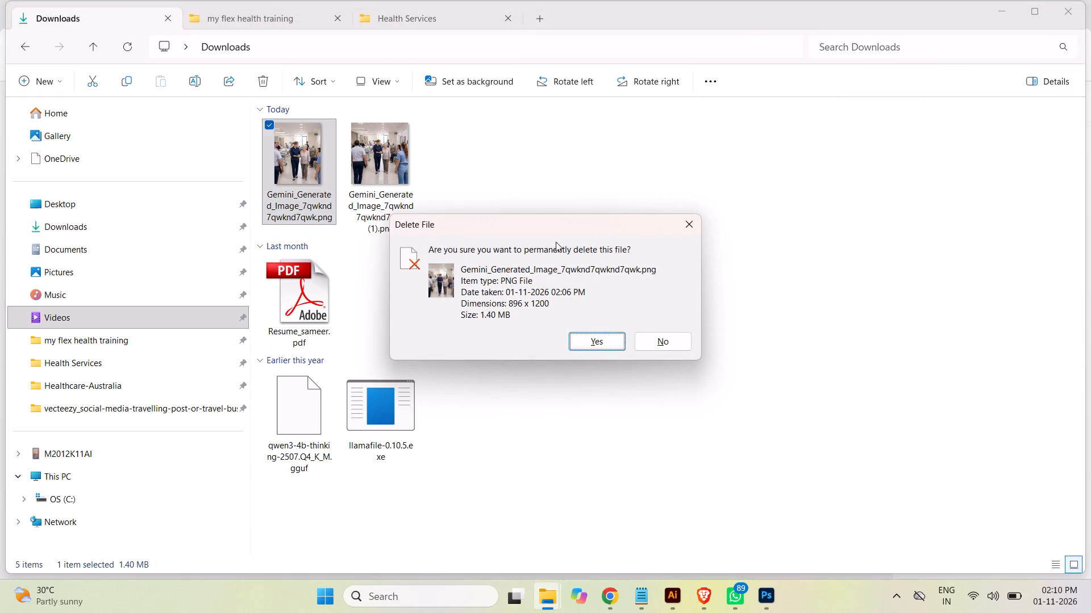
{"action": "left_click", "coordinate": [605, 342]}
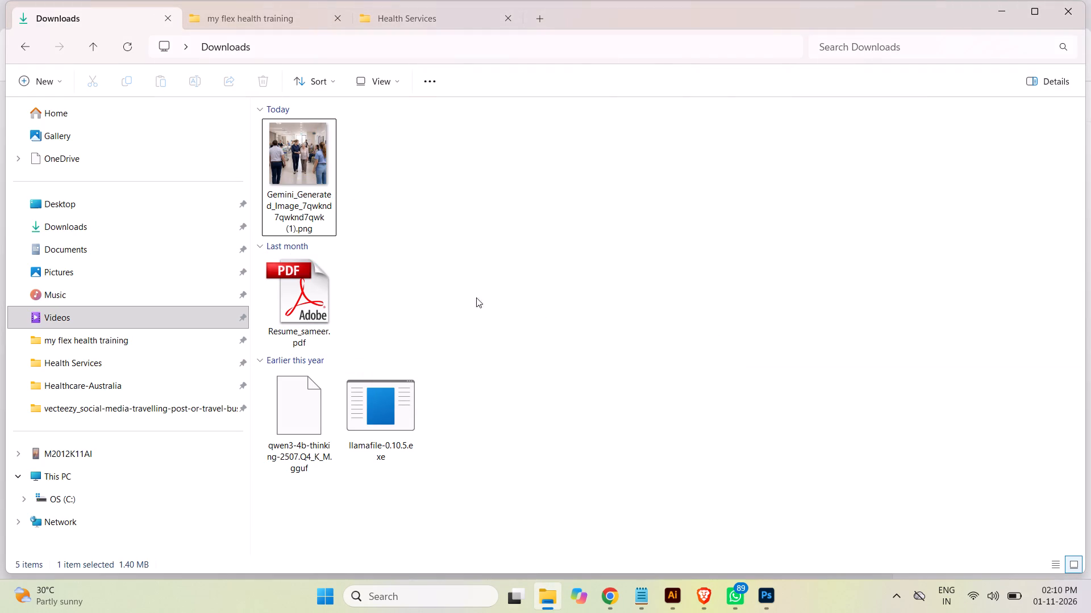
Switch to the browser, load the expanded hospital-ward PNG from Downloads into Pixelbin's image upscaler, and start a 2x Super Resolution upscale.
{"action": "left_click", "coordinate": [698, 590]}
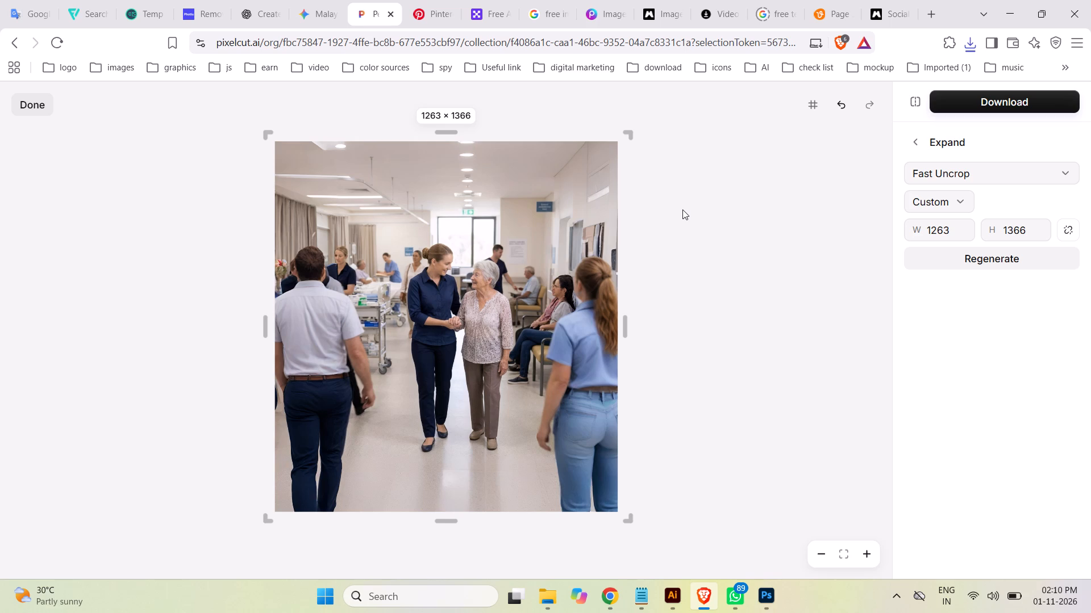
{"action": "left_click", "coordinate": [481, 9]}
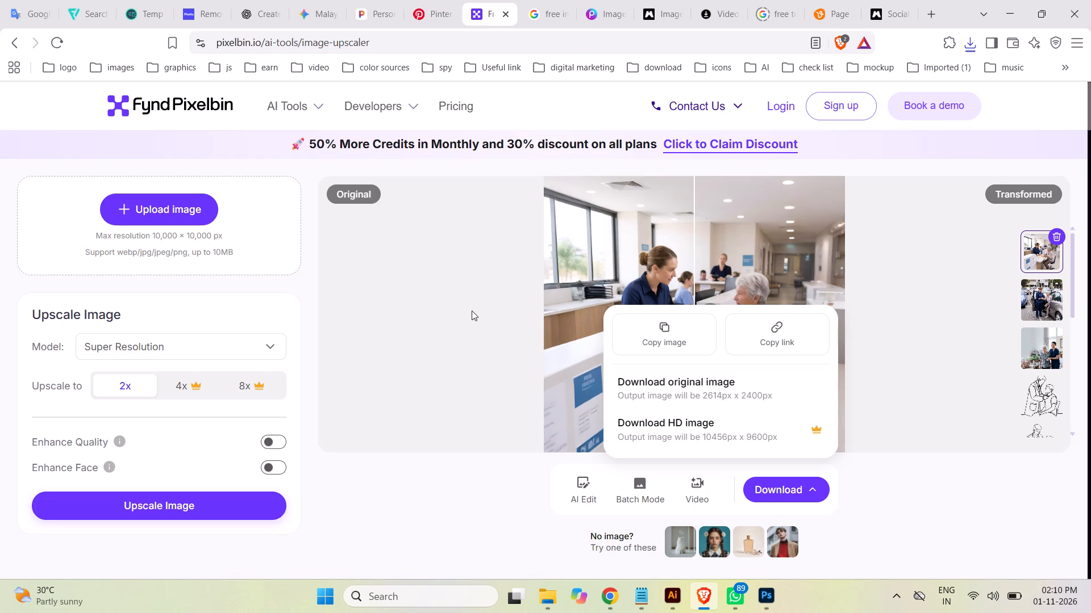
{"action": "left_click", "coordinate": [166, 213]}
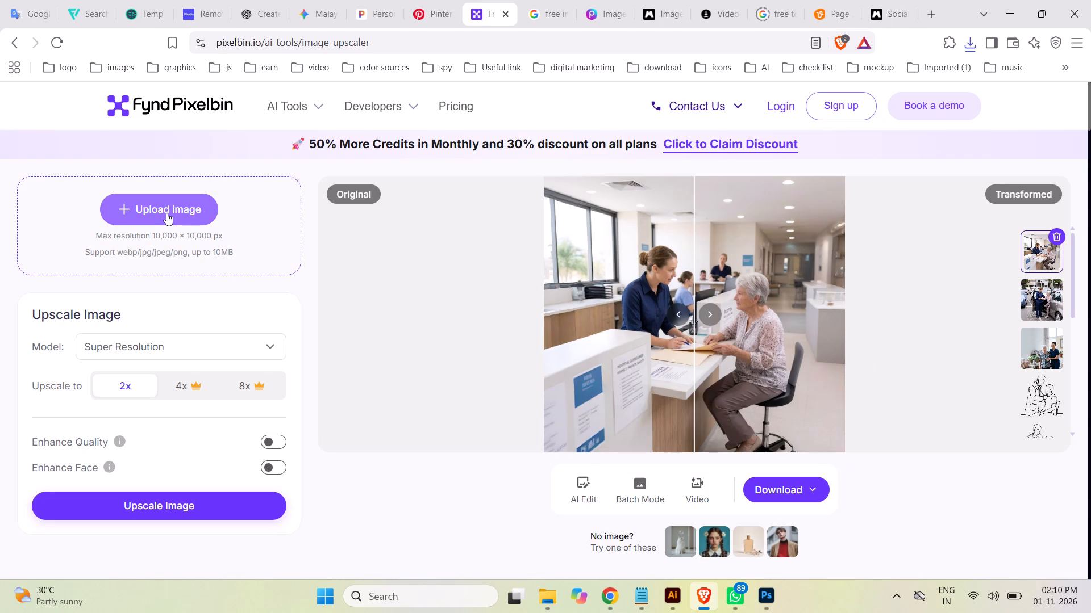
{"action": "left_click", "coordinate": [169, 213]}
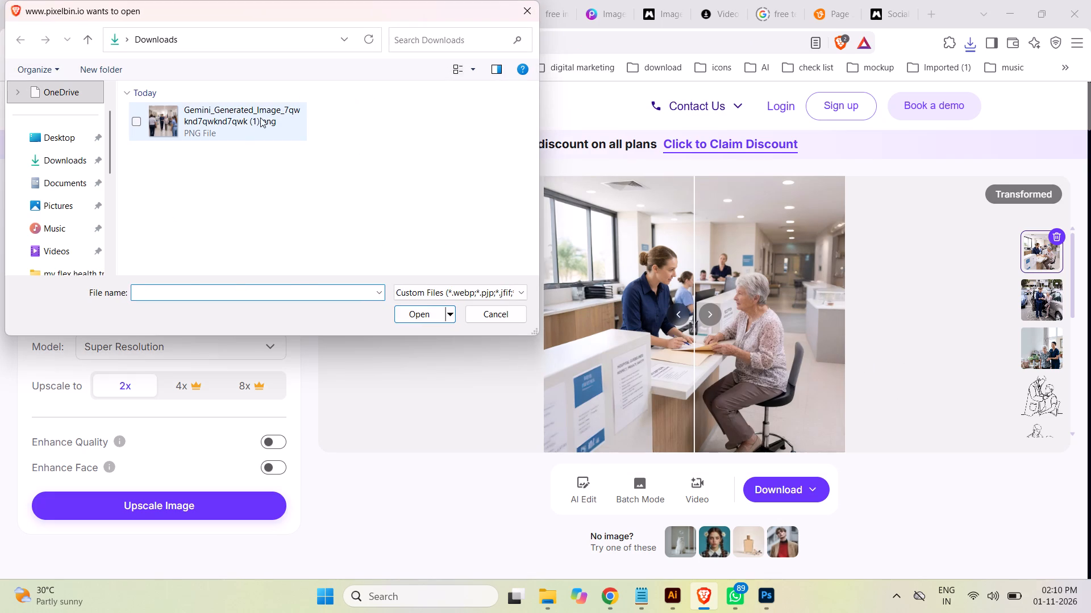
{"action": "left_click", "coordinate": [219, 127]}
{"action": "left_click", "coordinate": [418, 314]}
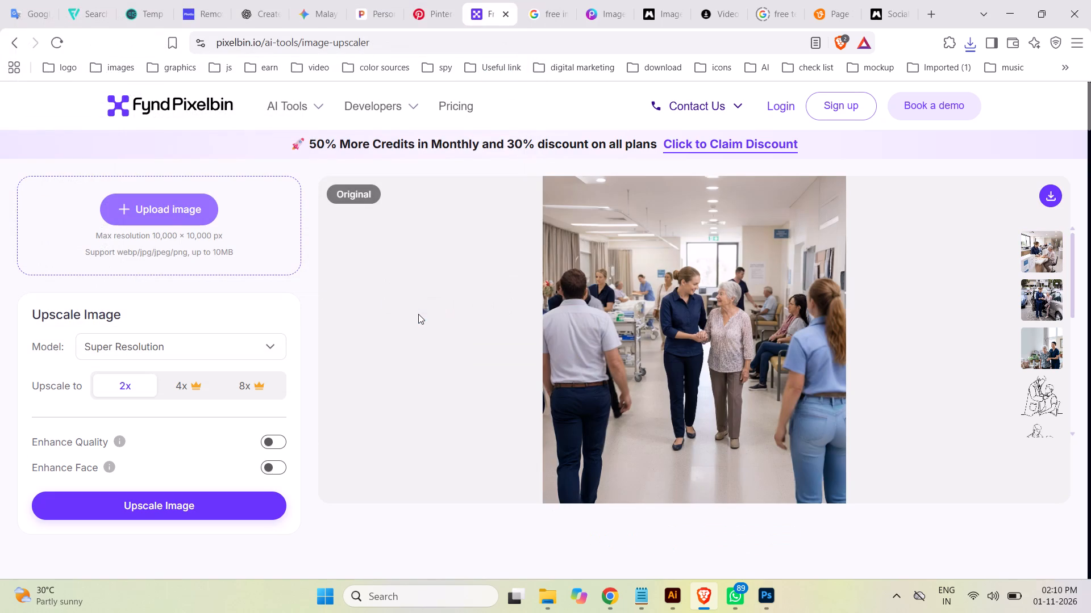
{"action": "left_click", "coordinate": [204, 506]}
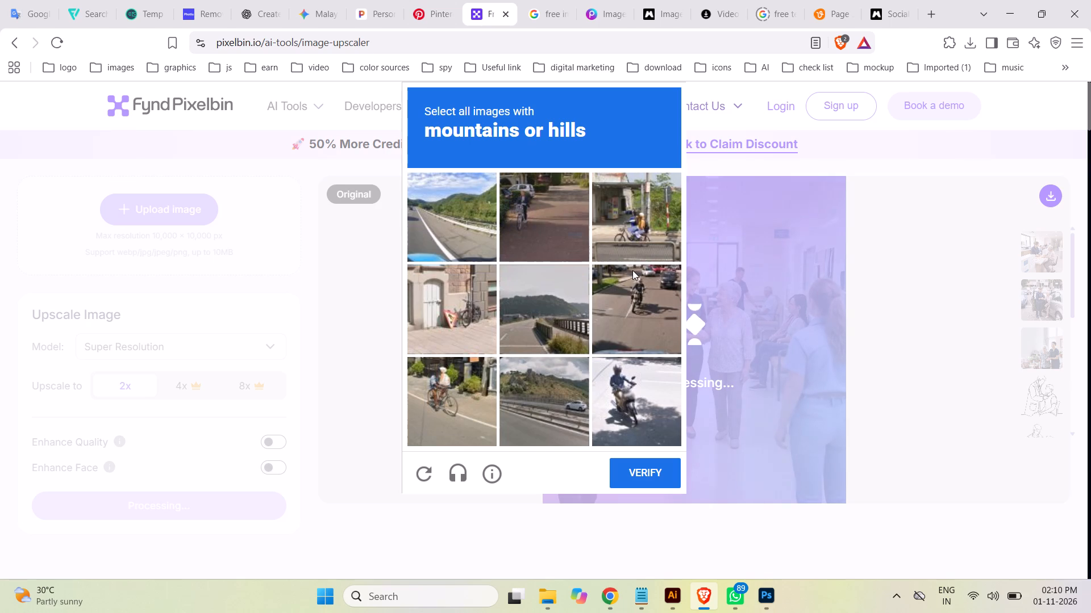
Answer the human-verification challenge by selecting the pictures with mountains or hills, and submit the selection.
{"action": "left_click", "coordinate": [440, 208]}
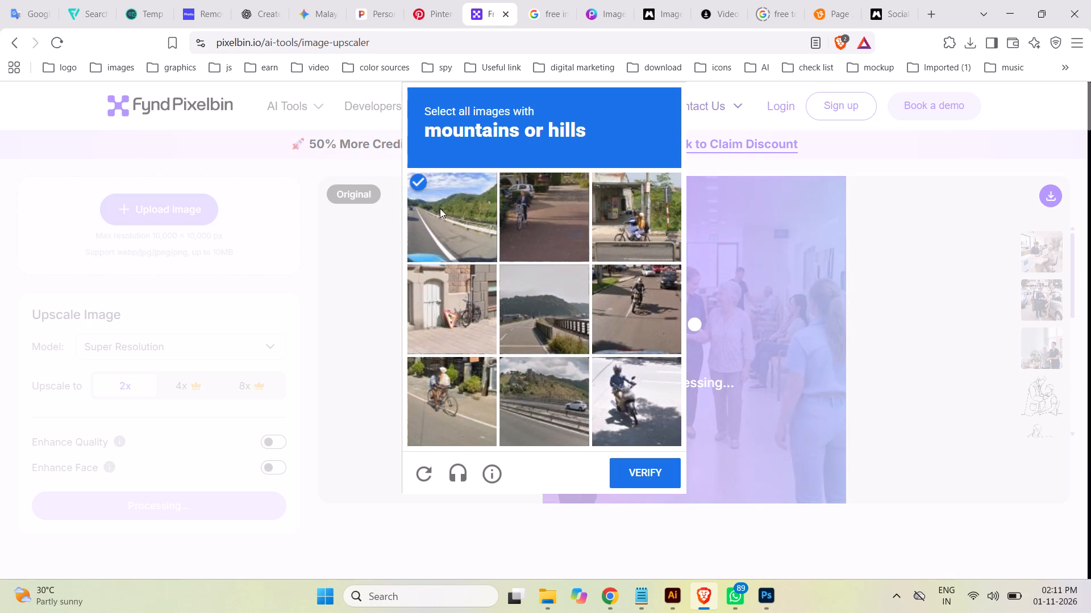
{"action": "left_click", "coordinate": [545, 314]}
{"action": "left_click", "coordinate": [547, 404]}
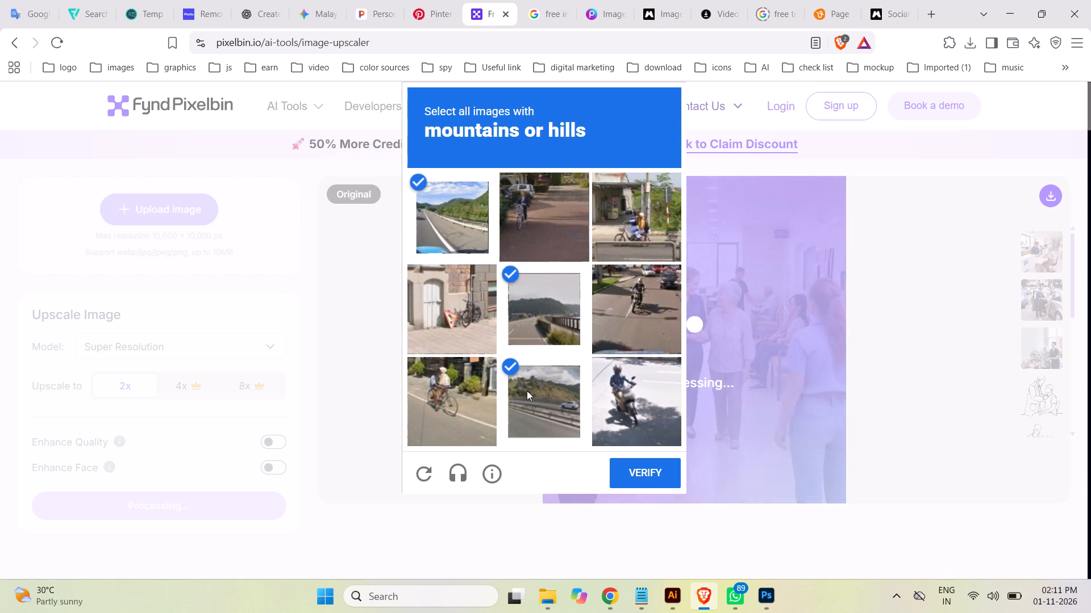
{"action": "left_click", "coordinate": [650, 210]}
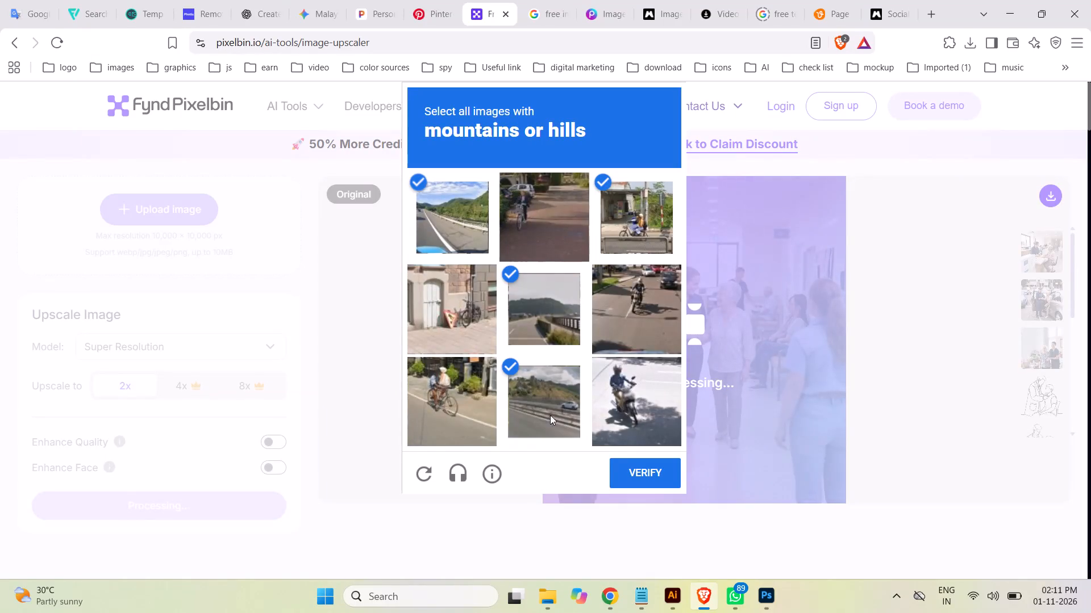
{"action": "left_click", "coordinate": [537, 304]}
{"action": "left_click", "coordinate": [537, 304]}
{"action": "left_click", "coordinate": [642, 472]}
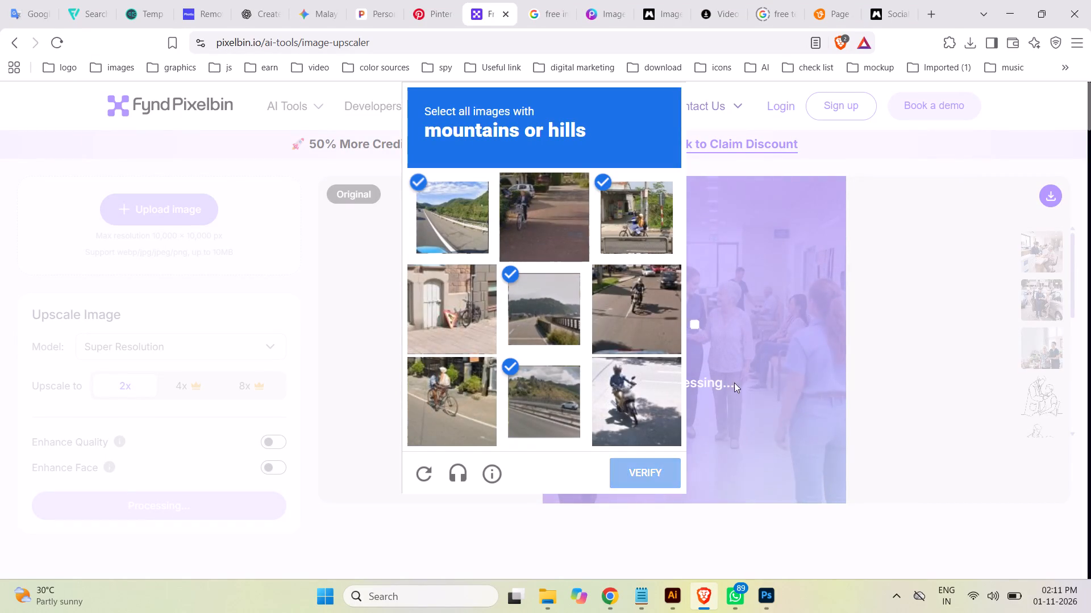
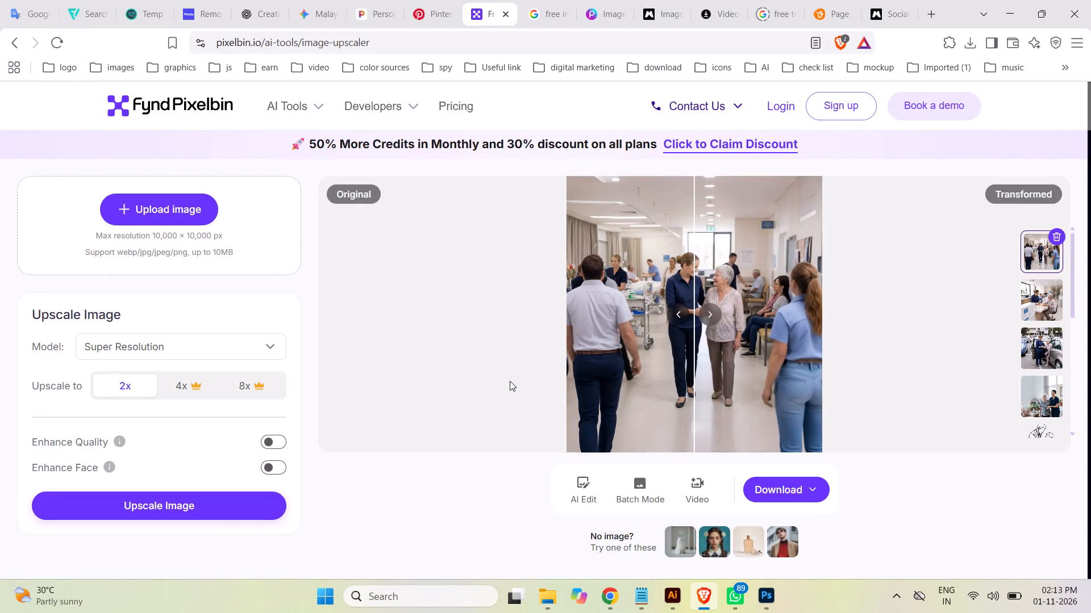
Download the upscaled hospital-ward picture using the original image option, with 2526px x 2732px output.
{"action": "left_click", "coordinate": [778, 492]}
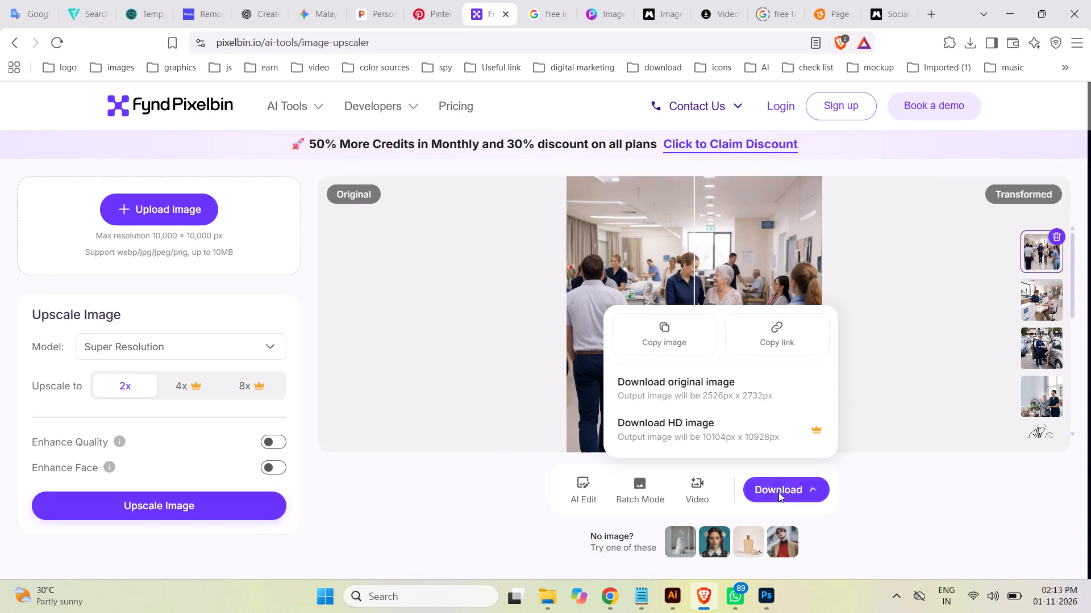
{"action": "left_click", "coordinate": [697, 392]}
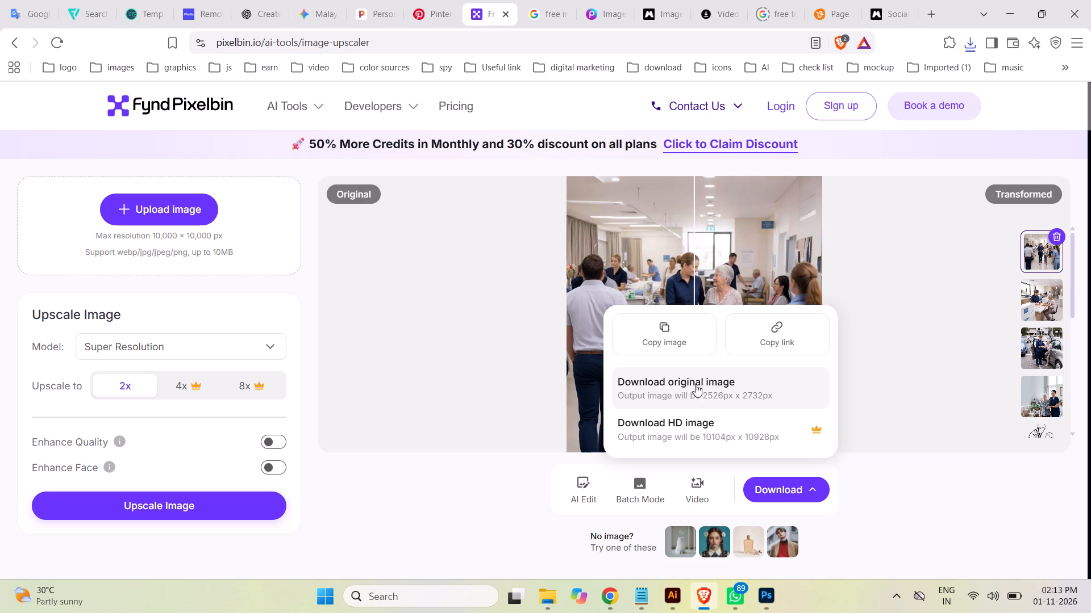
{"action": "left_click", "coordinate": [696, 384]}
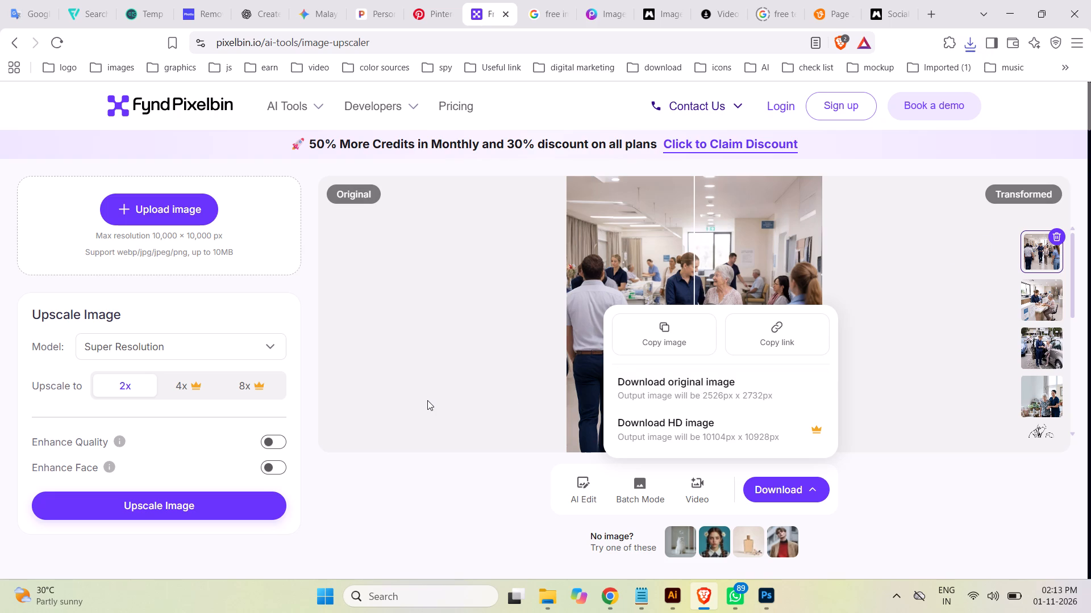
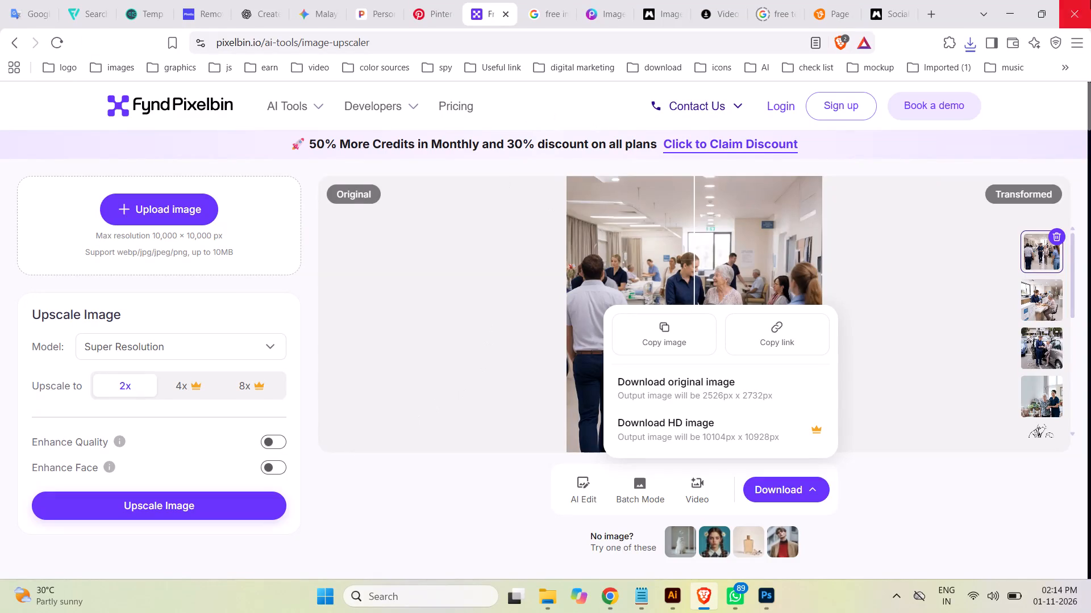
In the Downloads folder, rename output-image.png to Gemini_Generated_Image_7qwknd7qwknd7qwk, reusing the original generated picture's base name without the (1) suffix.
{"action": "left_click", "coordinate": [545, 601]}
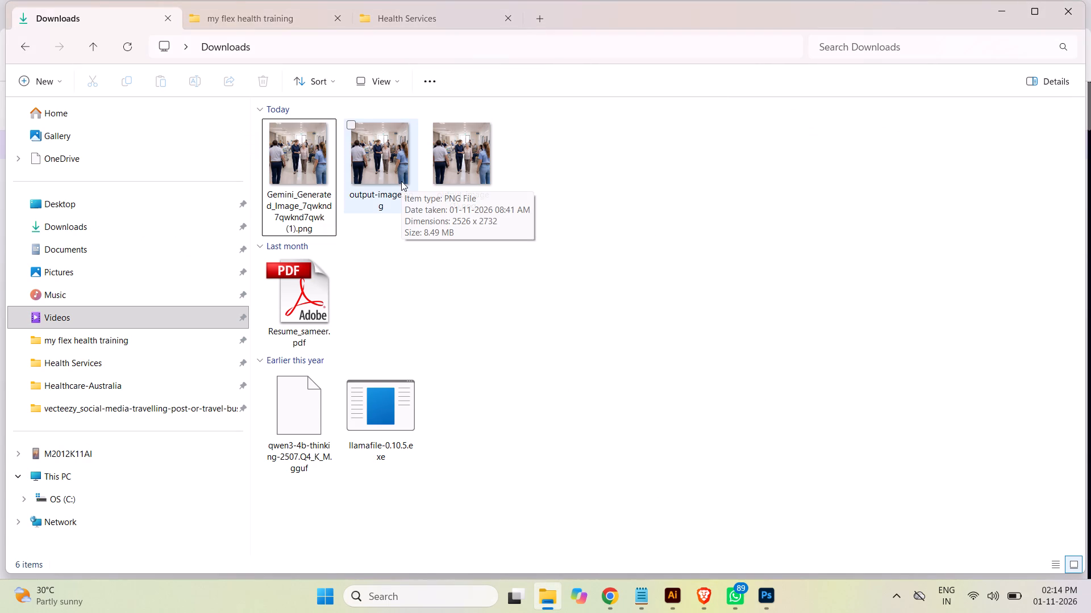
{"action": "left_click", "coordinate": [288, 211]}
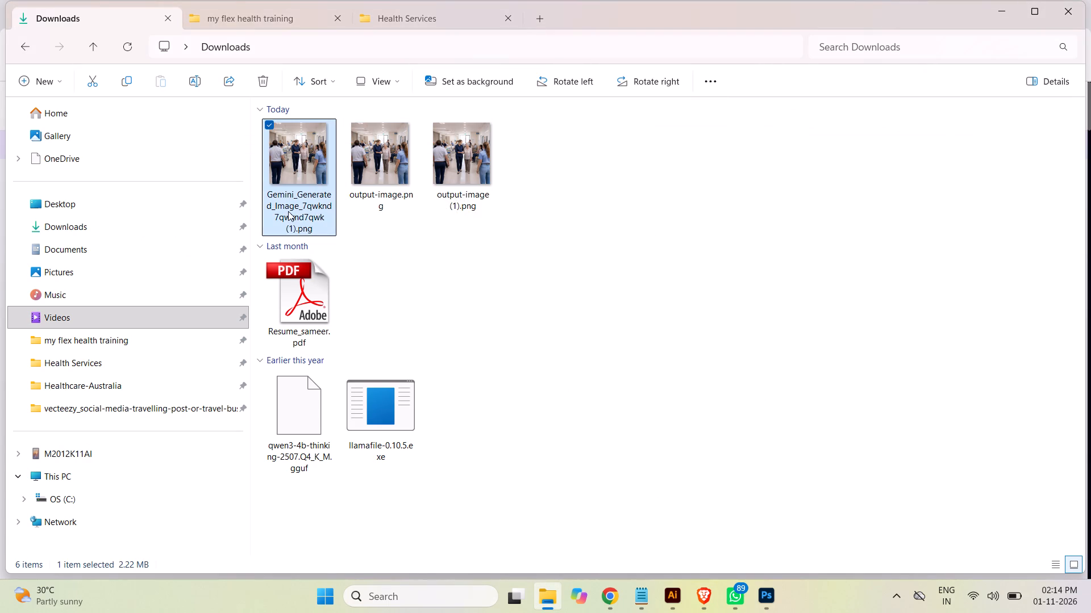
{"action": "key", "text": "F2"}
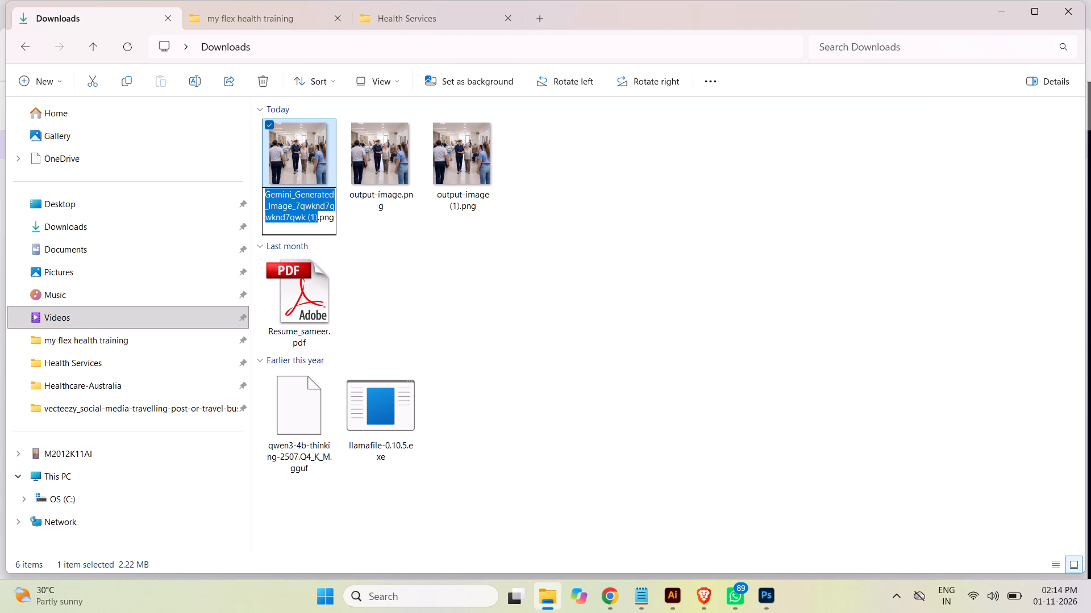
{"action": "left_click_drag", "start_coordinate": [305, 216], "coordinate": [264, 189]}
{"action": "key", "text": "ctrl+c"}
{"action": "left_click", "coordinate": [522, 262]}
{"action": "left_click", "coordinate": [385, 186]}
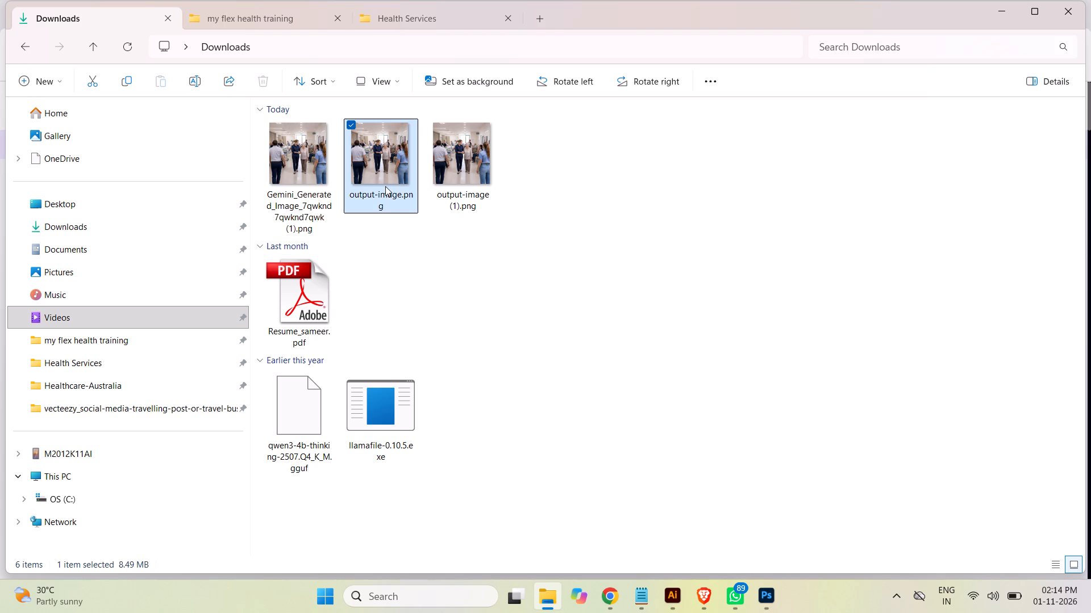
{"action": "key", "text": "F2"}
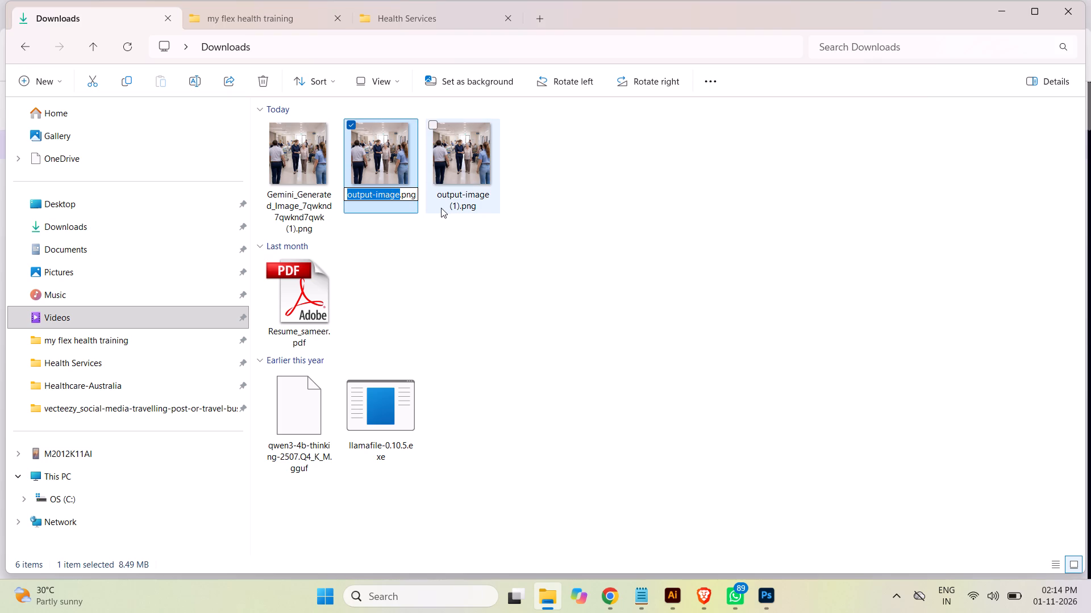
{"action": "key", "text": "ctrl+v"}
{"action": "left_click", "coordinate": [557, 236]}
Permanently delete the duplicate output-image (1).png and the original Gemini picture with the (1) suffix from Downloads.
{"action": "left_click", "coordinate": [476, 169]}
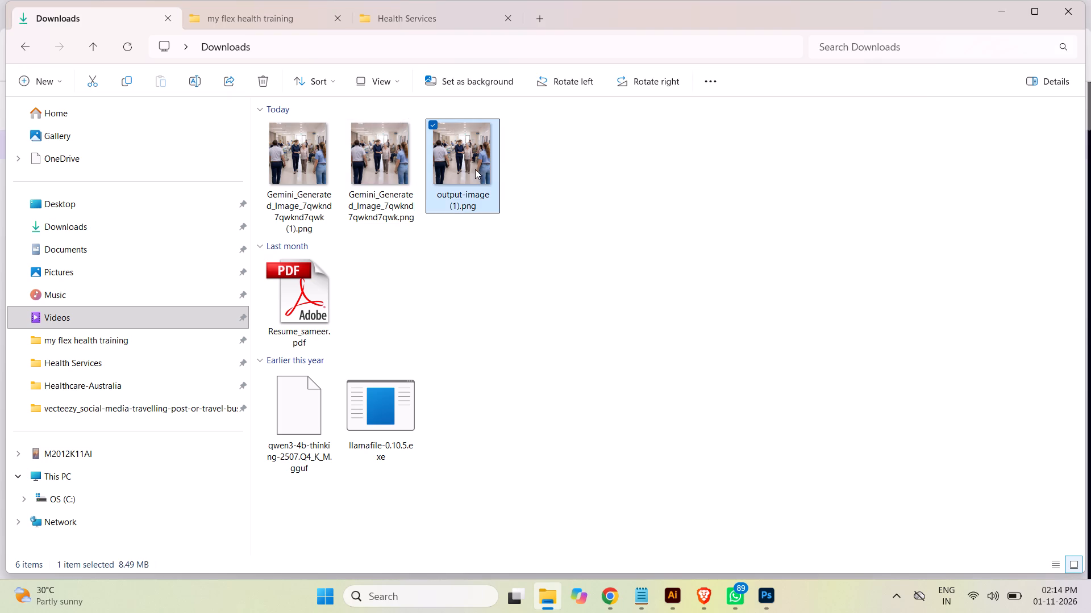
{"action": "left_click", "coordinate": [312, 170], "text": "ctrl"}
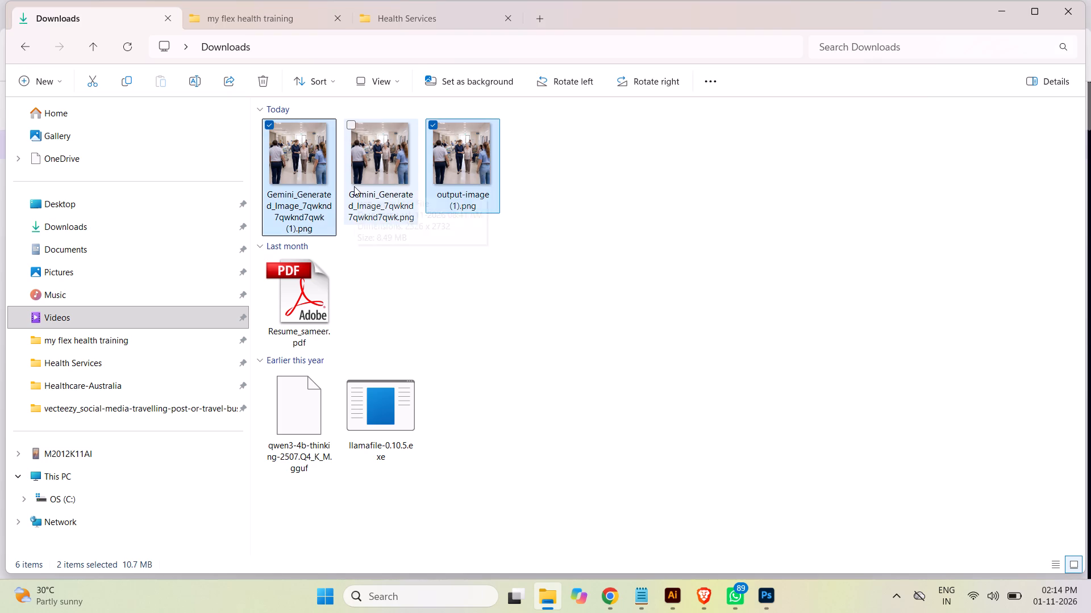
{"action": "key", "text": "shift+Delete"}
{"action": "left_click", "coordinate": [596, 305]}
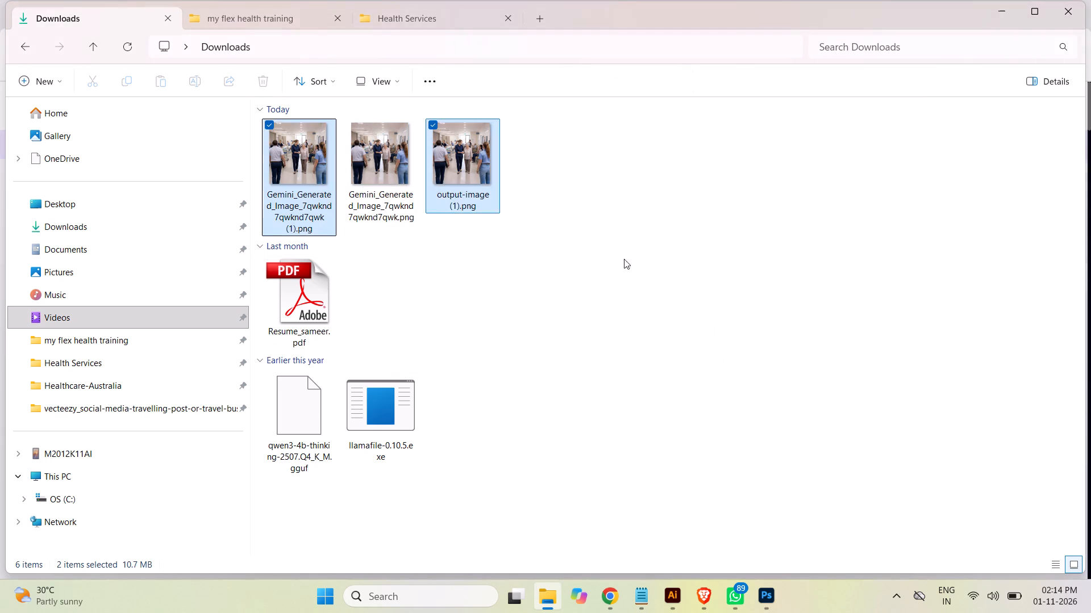
Move Gemini_Generated_Image_7qwknd7qwknd7qwk.png from Downloads into the Health Services folder.
{"action": "left_click", "coordinate": [596, 187]}
{"action": "left_click", "coordinate": [301, 171]}
{"action": "key", "text": "ctrl+x"}
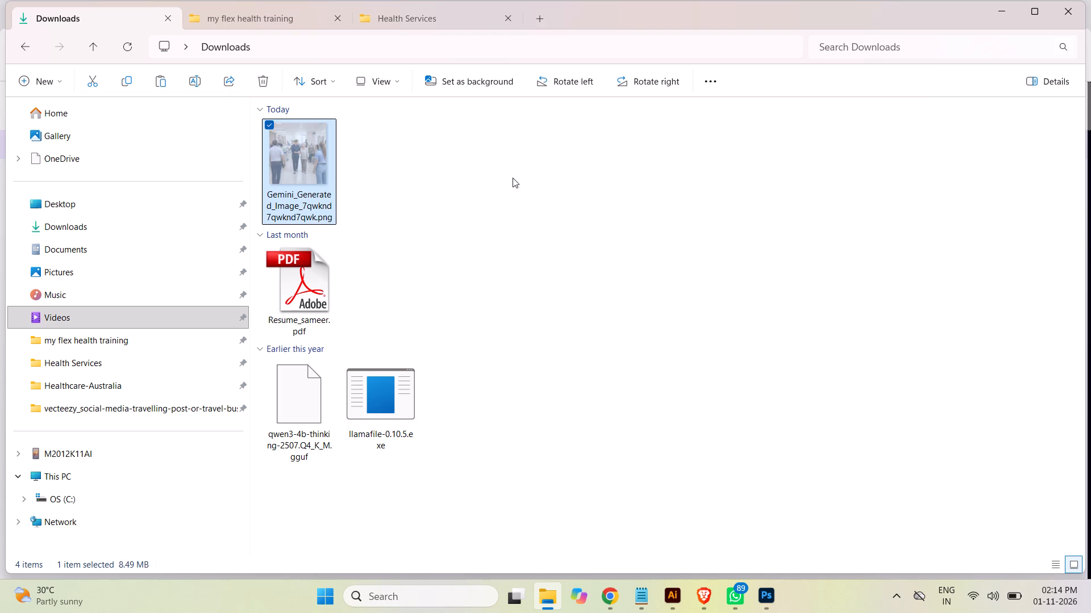
{"action": "left_click", "coordinate": [417, 13]}
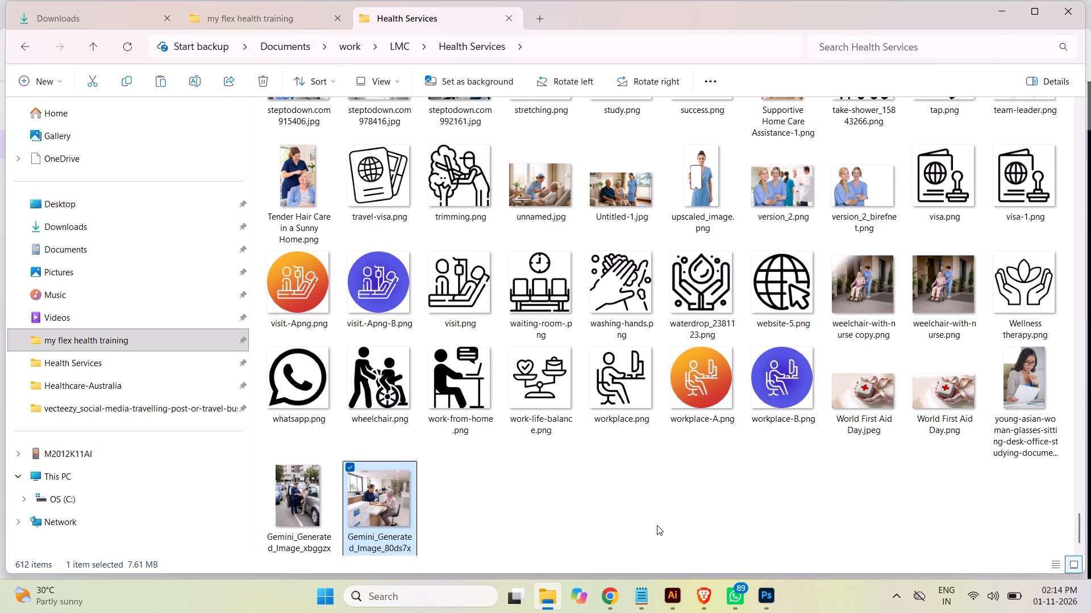
{"action": "left_click", "coordinate": [651, 505]}
{"action": "key", "text": "ctrl+v"}
{"action": "left_click", "coordinate": [624, 487]}
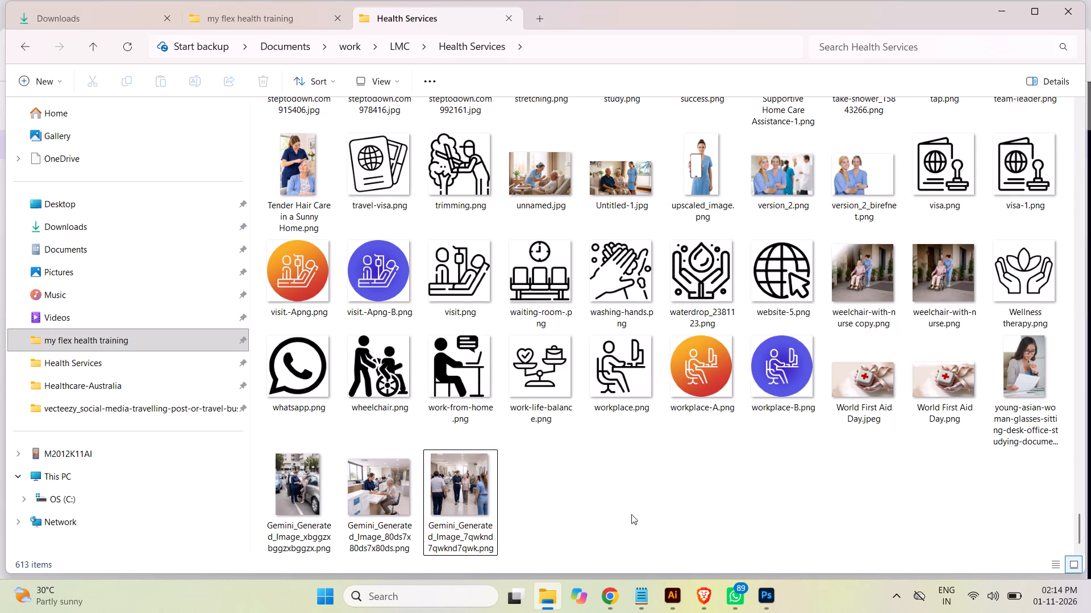
Place Gemini_Generated_Image_7qwknd7qwknd7qwk.png from the Health Services folder into the Post-27 artwork in Illustrator as a linked file.
{"action": "left_click", "coordinate": [679, 592]}
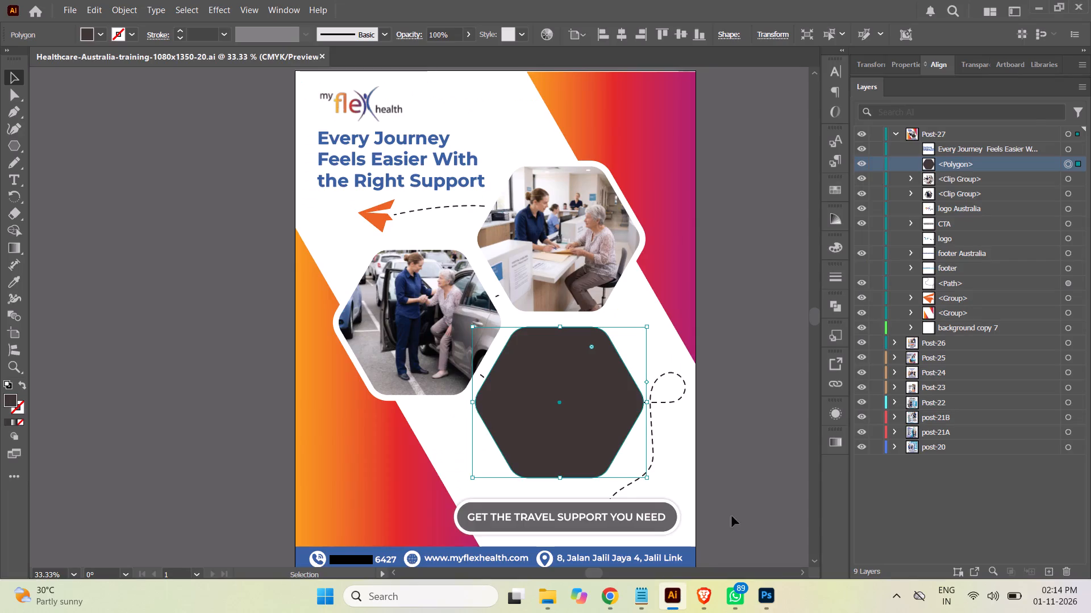
{"action": "left_click", "coordinate": [548, 596]}
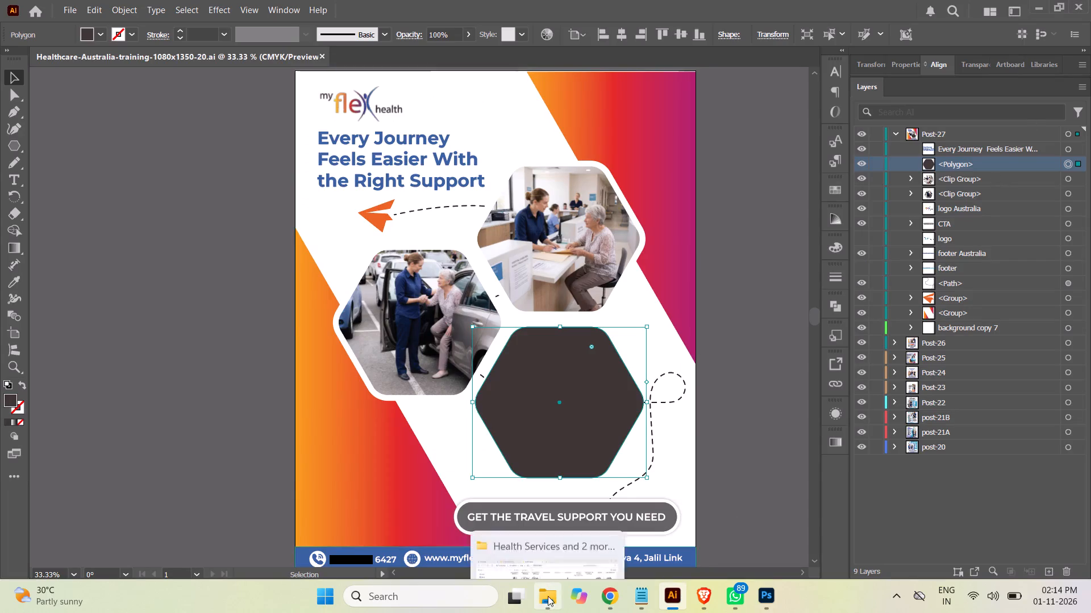
{"action": "left_click", "coordinate": [571, 493]}
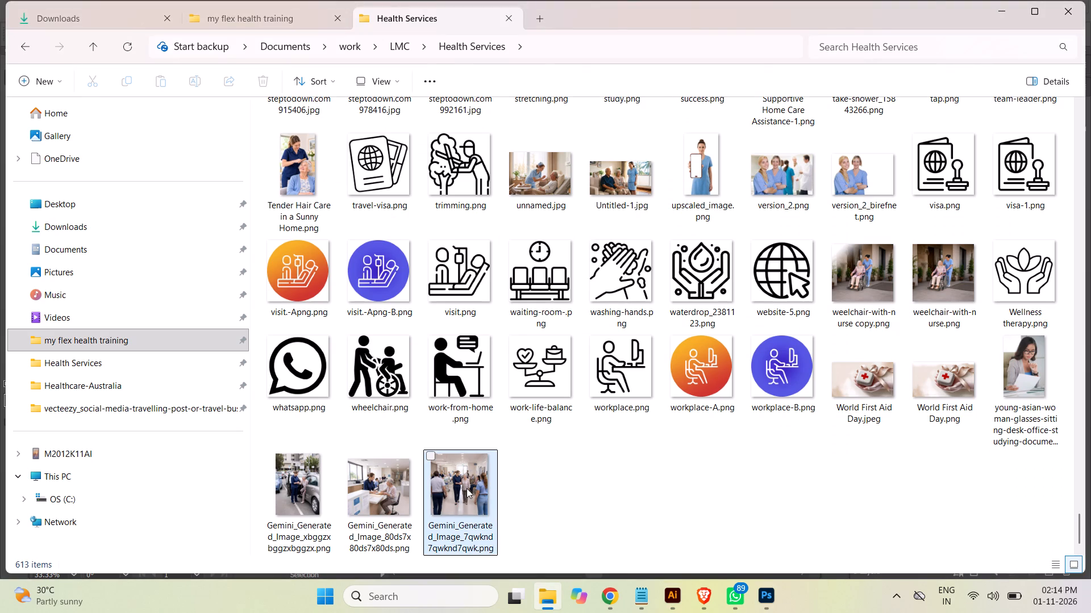
{"action": "left_click_drag", "start_coordinate": [467, 488], "coordinate": [645, 492]}
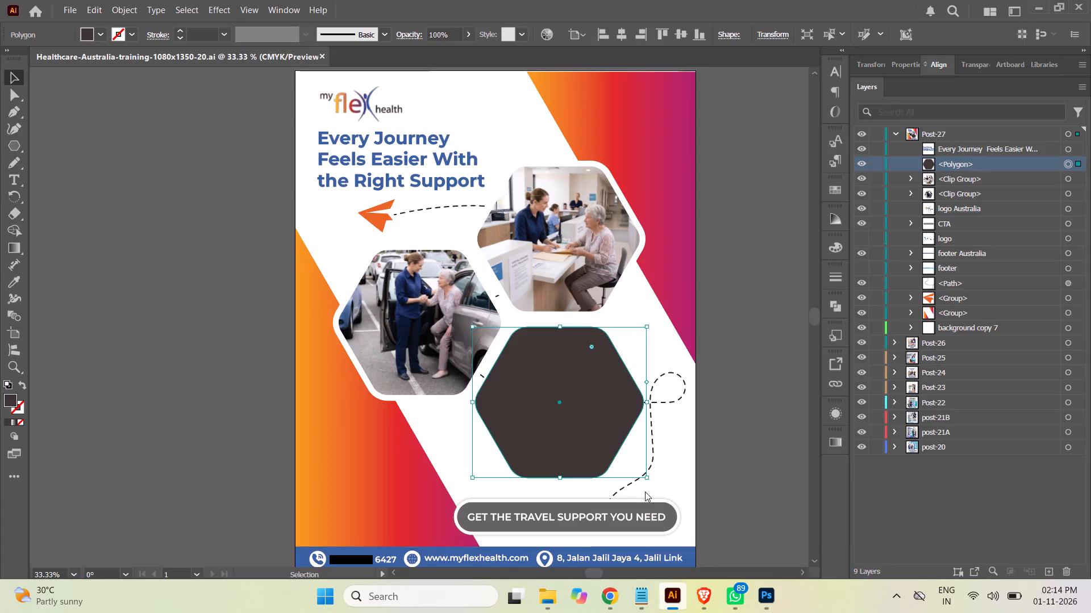
{"action": "left_click_drag", "start_coordinate": [645, 492], "coordinate": [578, 445]}
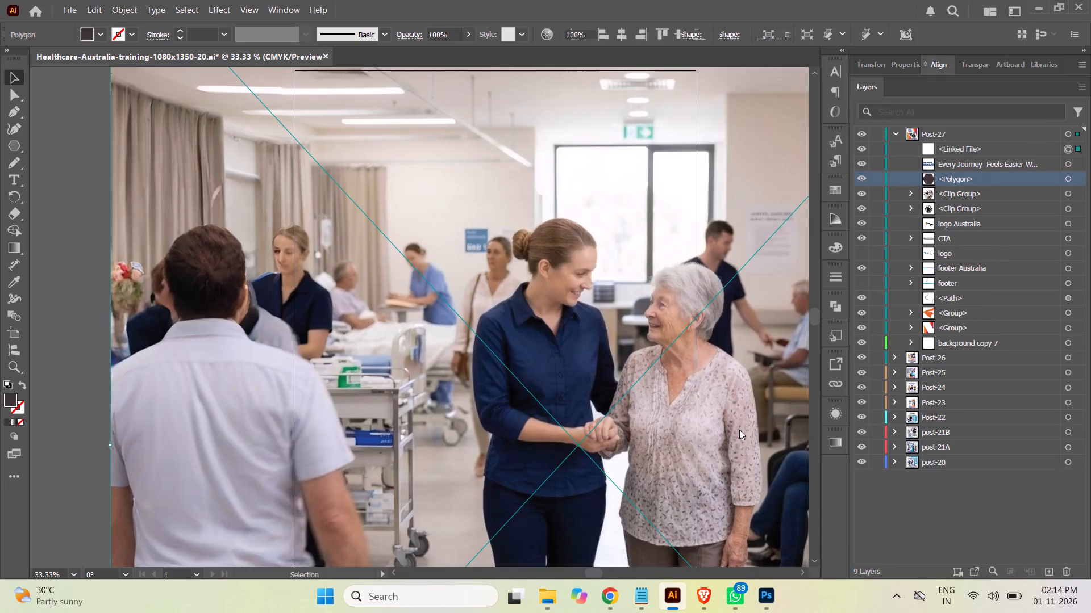
Reorder the linked hospital picture directly beneath the dark hexagon polygon in the Post-27 layer.
{"action": "left_click", "coordinate": [1000, 149]}
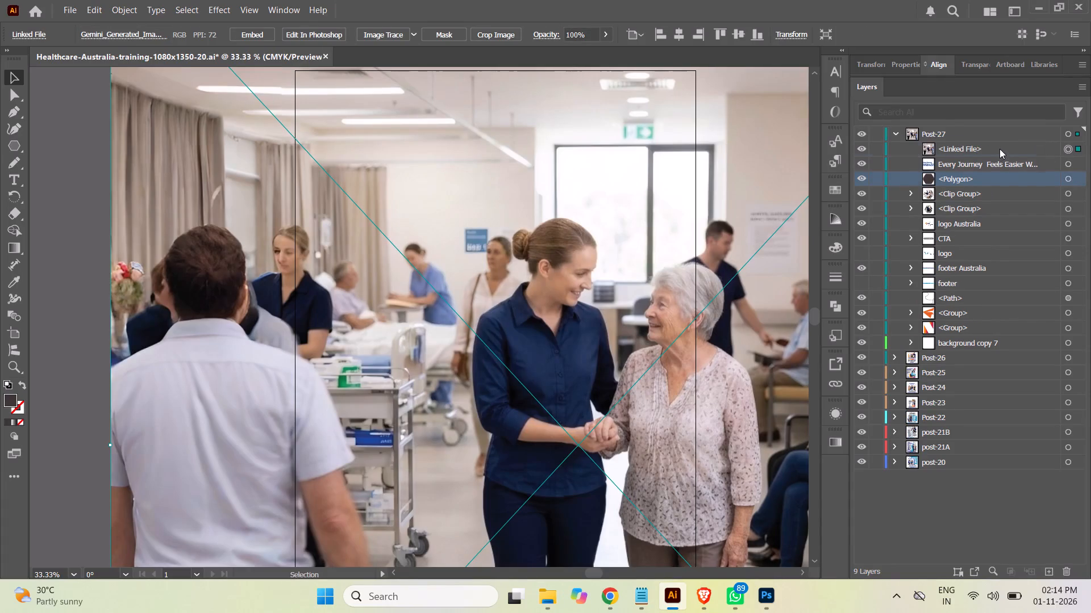
{"action": "left_click_drag", "start_coordinate": [1000, 149], "coordinate": [990, 183]}
Scale the hospital picture down to about 579 x 627 px and position it behind the dark hexagon.
{"action": "key", "text": "ctrl+minus"}
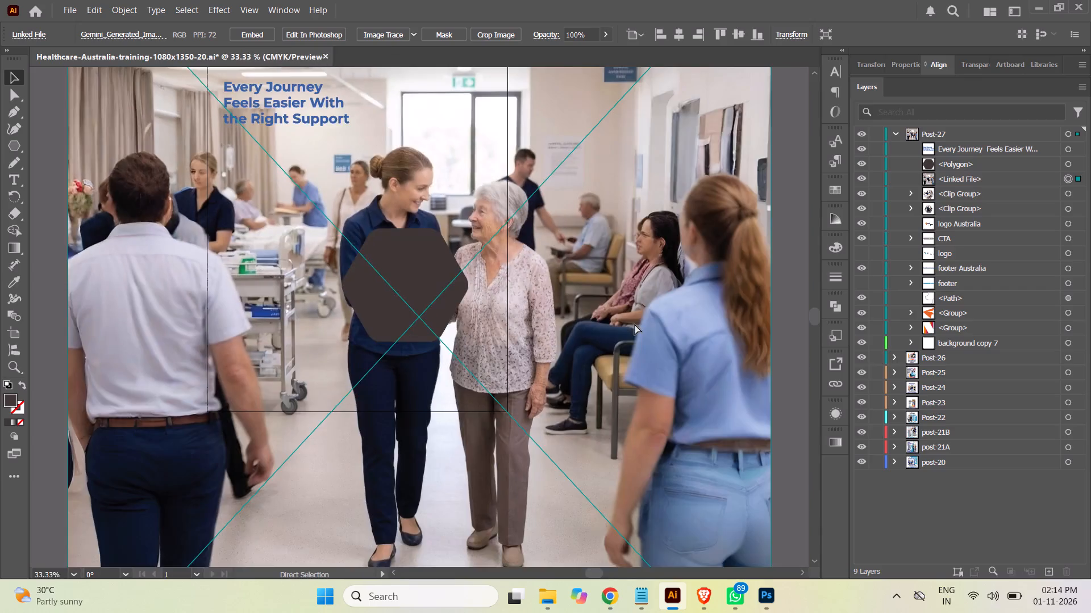
{"action": "key", "text": "ctrl+minus"}
{"action": "scroll", "coordinate": [571, 286], "scroll_direction": "up", "scroll_amount": 1}
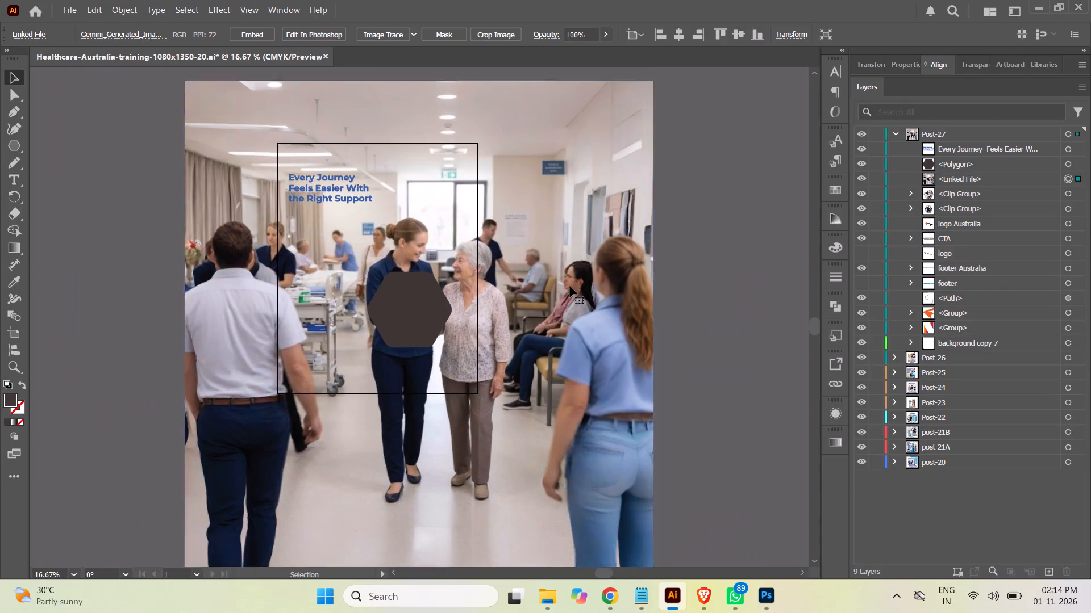
{"action": "scroll", "coordinate": [570, 286], "scroll_direction": "up", "scroll_amount": 1}
{"action": "scroll", "coordinate": [570, 286], "scroll_direction": "down", "scroll_amount": 1}
{"action": "scroll", "coordinate": [570, 286], "scroll_direction": "up", "scroll_amount": 5}
{"action": "left_click_drag", "start_coordinate": [653, 145], "coordinate": [546, 240], "text": "shift"}
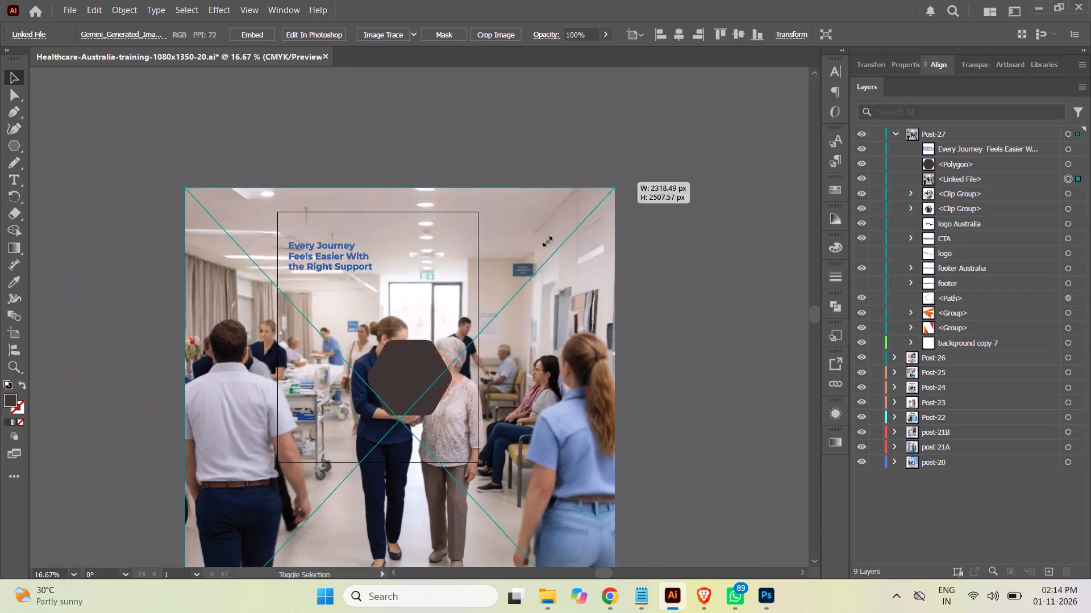
{"action": "left_click_drag", "start_coordinate": [546, 240], "coordinate": [331, 447], "text": "shift"}
{"action": "left_click_drag", "start_coordinate": [299, 527], "coordinate": [423, 410]}
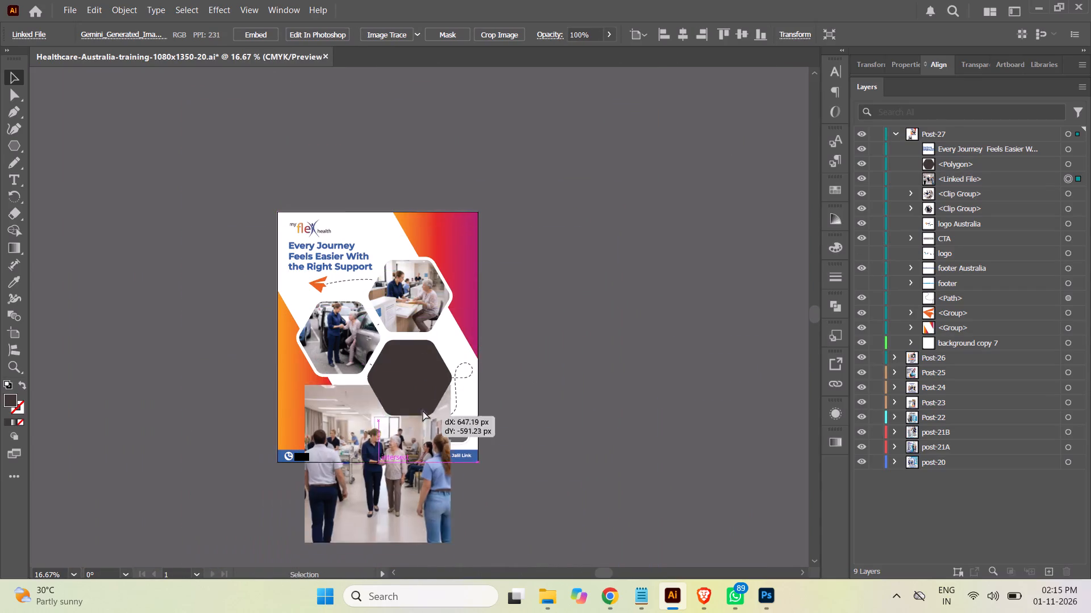
{"action": "left_click_drag", "start_coordinate": [423, 410], "coordinate": [442, 334]}
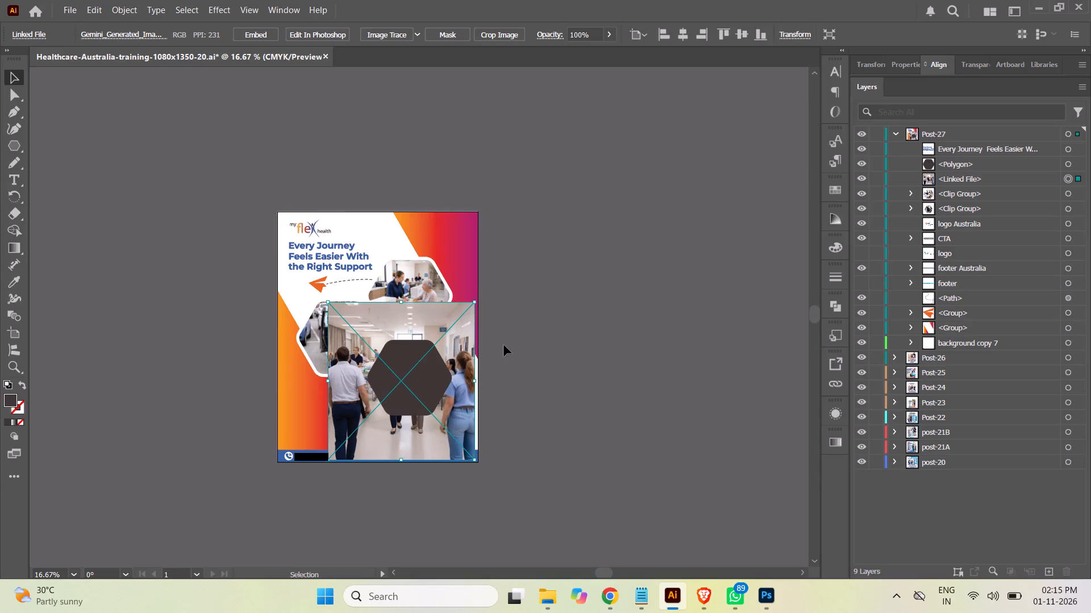
{"action": "left_click_drag", "start_coordinate": [327, 459], "coordinate": [357, 419], "text": "shift"}
{"action": "left_click_drag", "start_coordinate": [464, 354], "coordinate": [453, 363]}
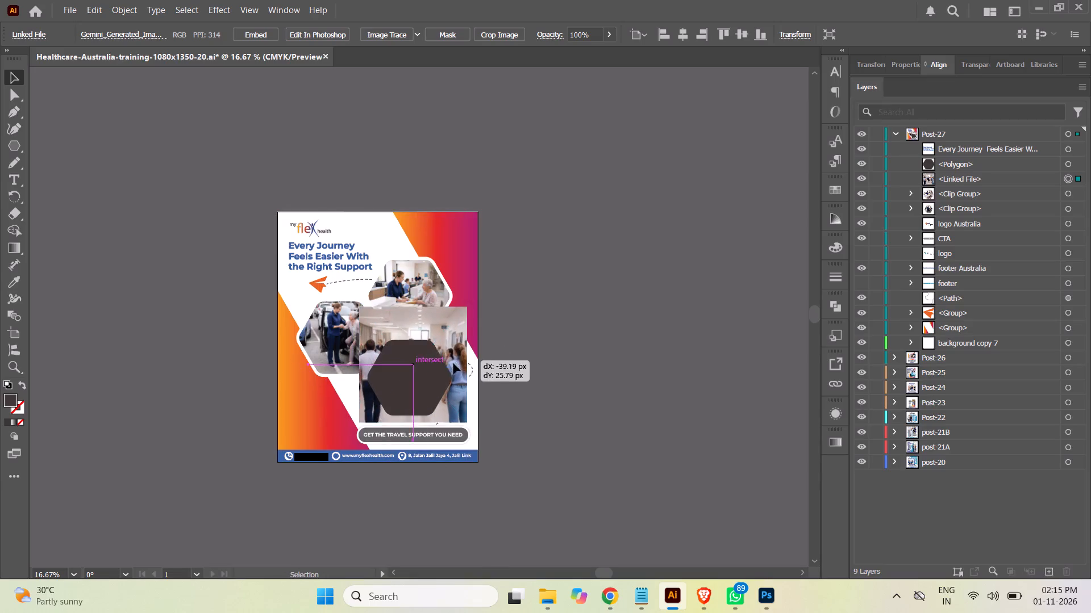
{"action": "left_click_drag", "start_coordinate": [453, 363], "coordinate": [450, 367]}
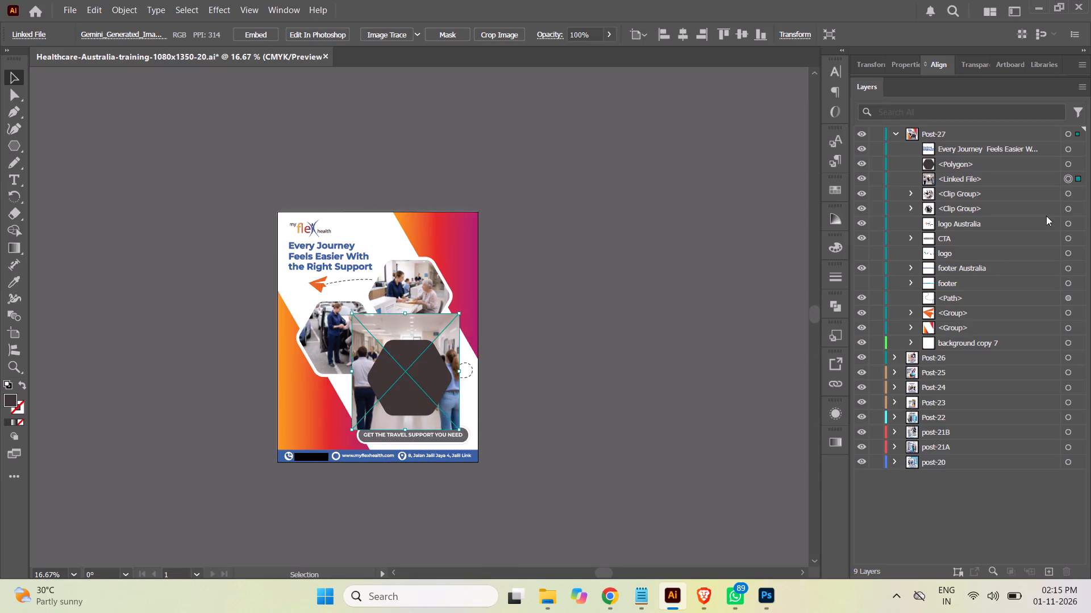
Make a clipping mask from the dark hexagon polygon and the linked hospital picture.
{"action": "left_click", "coordinate": [1066, 163], "text": "shift"}
{"action": "left_click", "coordinate": [1019, 161]}
{"action": "left_click", "coordinate": [1017, 174], "text": "shift"}
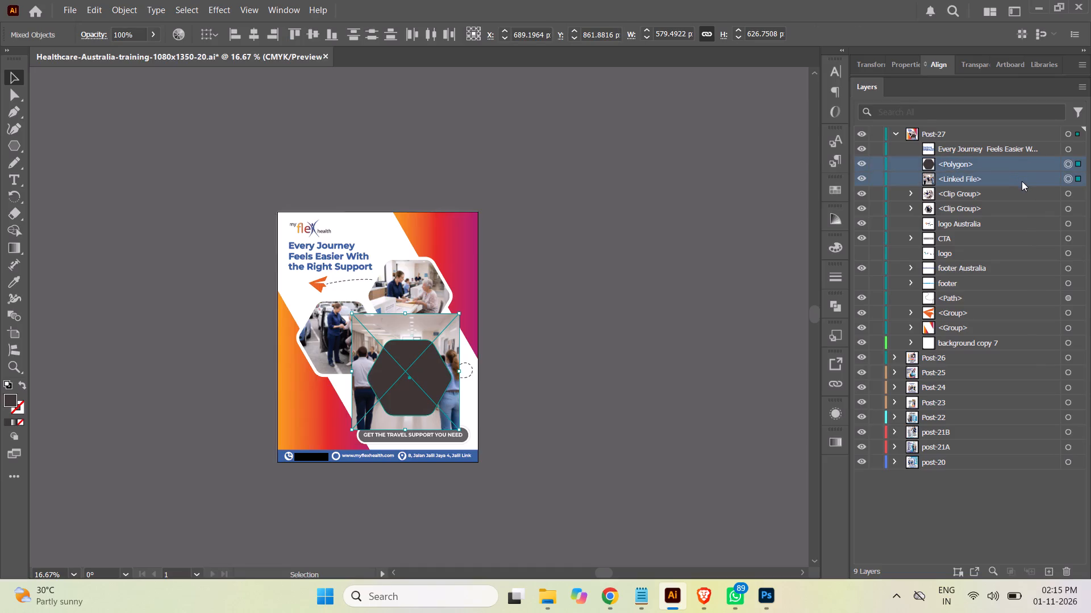
{"action": "key", "text": "ctrl+7"}
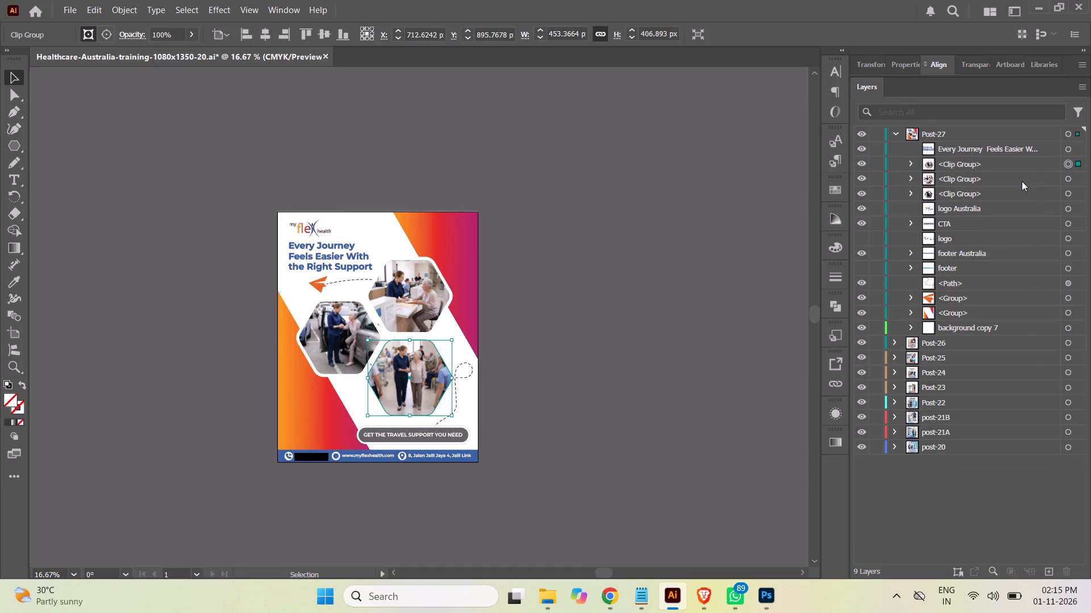
Scale down the linked hospital picture inside its clip group and reposition it to fill the lower hexagon, showing more of the crowd.
{"action": "key", "text": "z"}
{"action": "left_click_drag", "start_coordinate": [392, 357], "coordinate": [566, 423]}
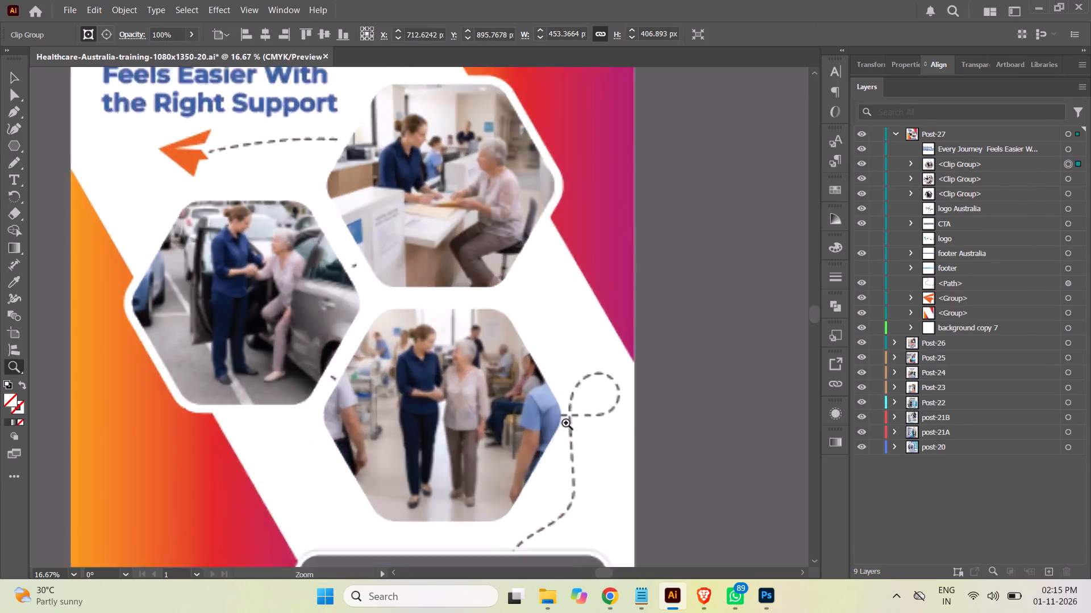
{"action": "left_click_drag", "start_coordinate": [566, 423], "coordinate": [636, 302]}
{"action": "scroll", "coordinate": [676, 310], "scroll_direction": "up", "scroll_amount": 3}
{"action": "scroll", "coordinate": [675, 312], "scroll_direction": "down", "scroll_amount": 6}
{"action": "scroll", "coordinate": [675, 312], "scroll_direction": "up", "scroll_amount": 1}
{"action": "scroll", "coordinate": [674, 312], "scroll_direction": "down", "scroll_amount": 8}
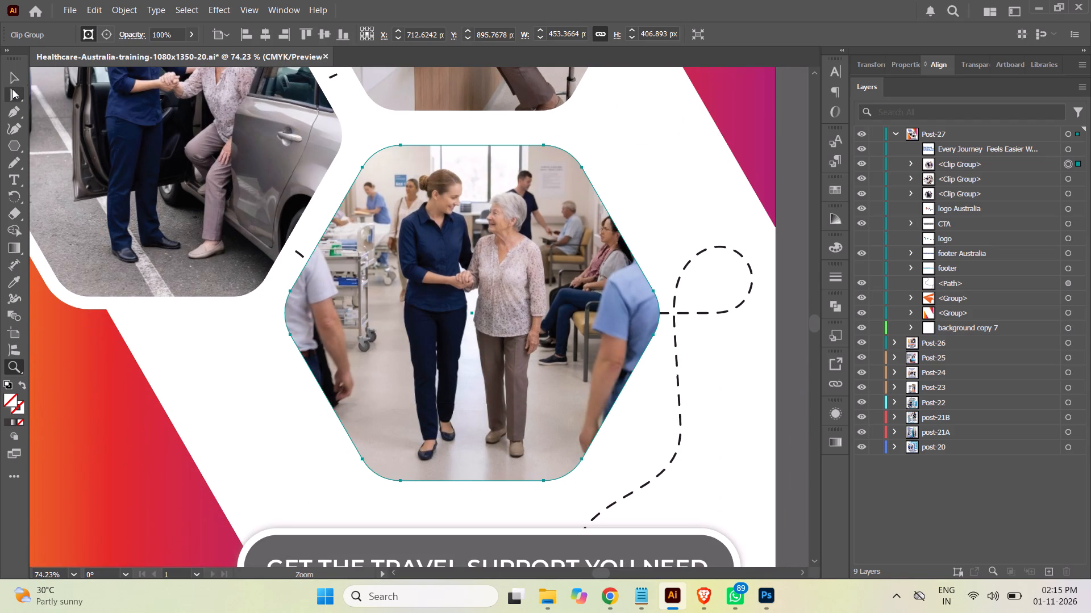
{"action": "left_click", "coordinate": [11, 74]}
{"action": "left_click", "coordinate": [910, 165]}
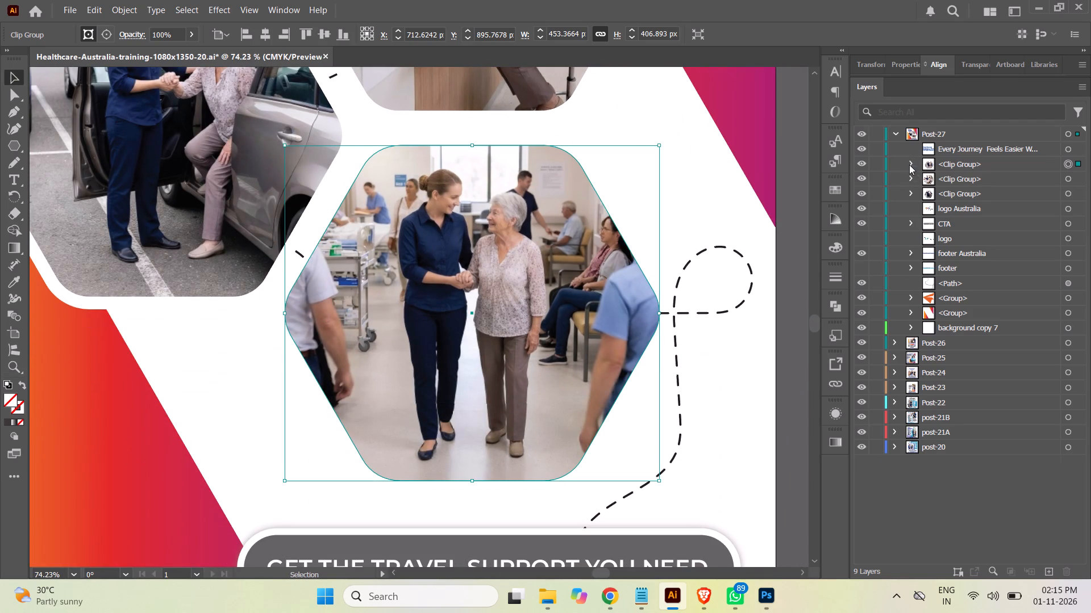
{"action": "left_click", "coordinate": [1067, 194]}
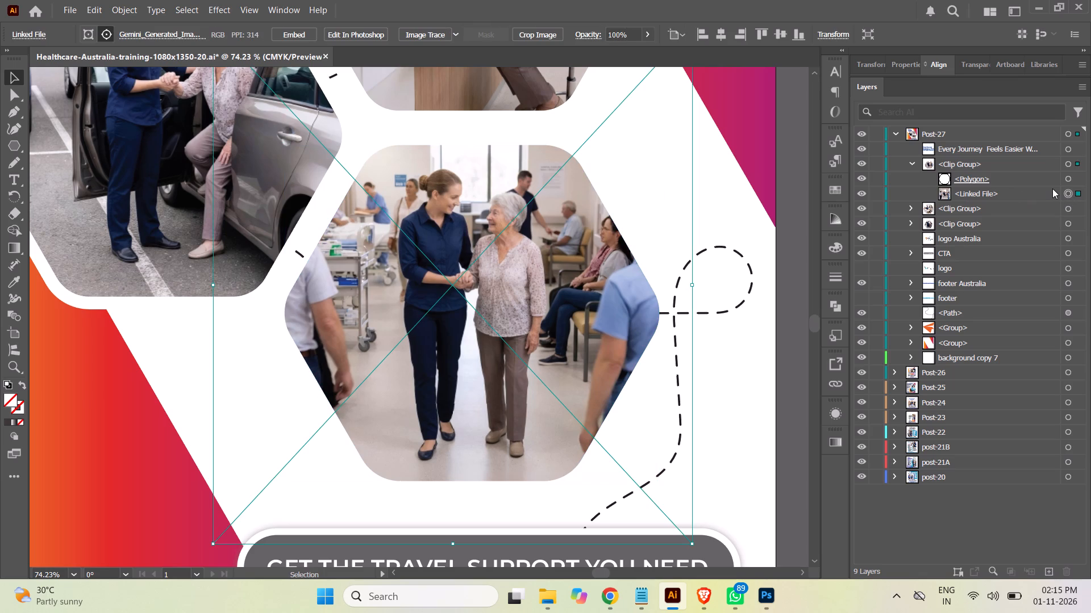
{"action": "key", "text": "ctrl+minus"}
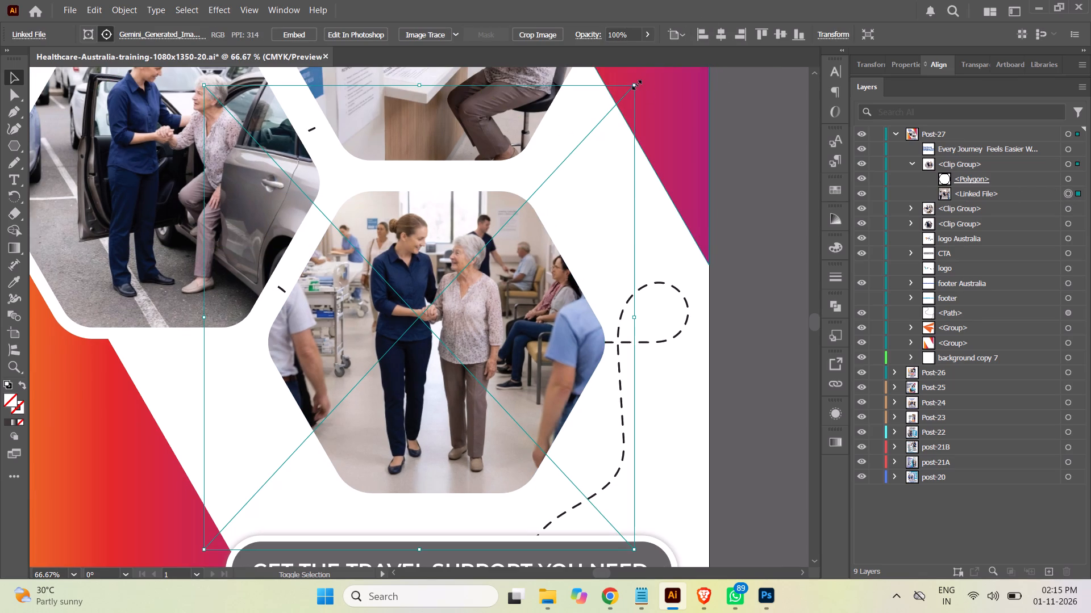
{"action": "left_click_drag", "start_coordinate": [635, 83], "coordinate": [598, 180], "text": "shift"}
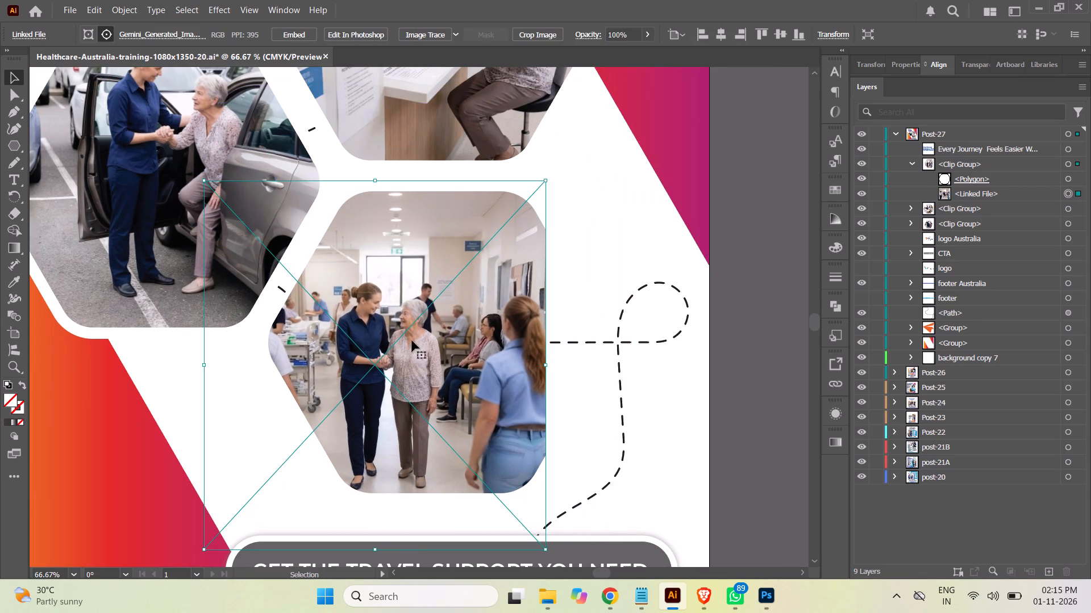
{"action": "left_click_drag", "start_coordinate": [416, 346], "coordinate": [476, 293]}
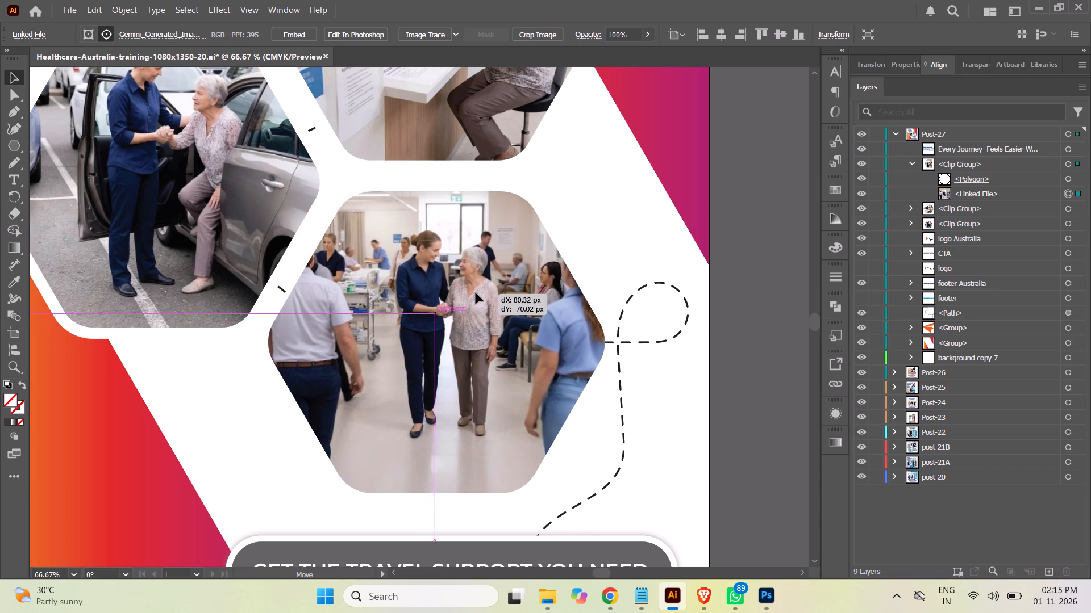
{"action": "left_click_drag", "start_coordinate": [476, 293], "coordinate": [473, 283]}
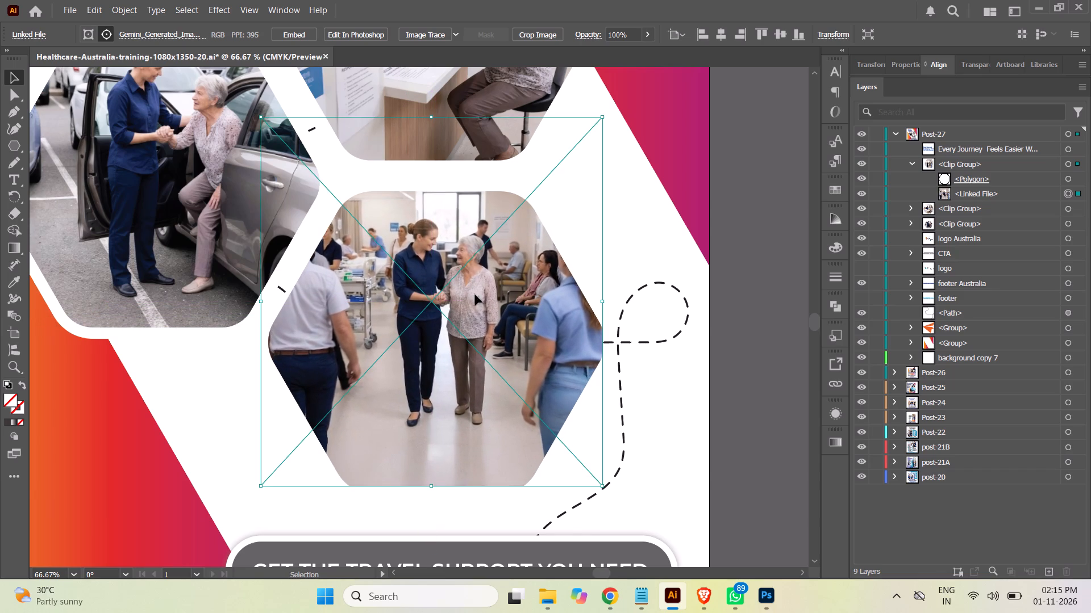
{"action": "left_click_drag", "start_coordinate": [501, 321], "coordinate": [507, 329]}
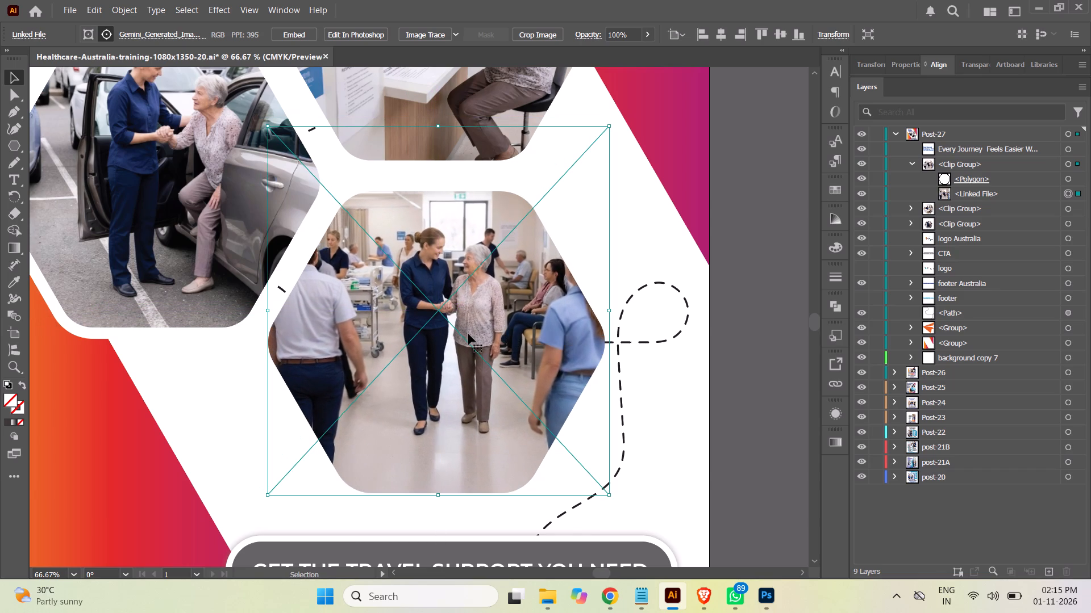
{"action": "left_click", "coordinate": [740, 236]}
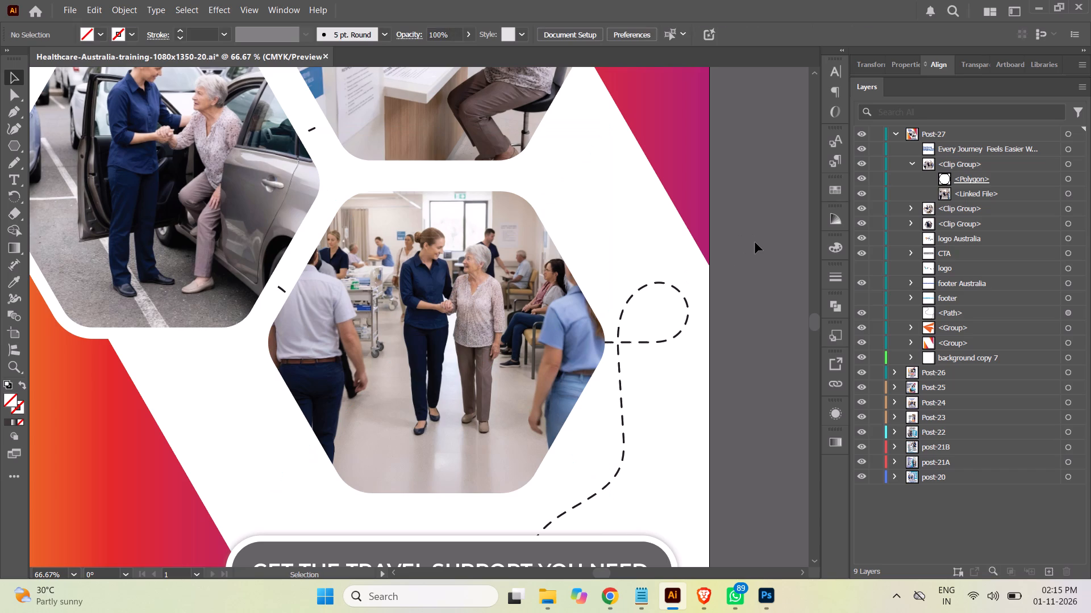
Give the clipping polygon around the hospital picture a white 15 pt stroke.
{"action": "left_click", "coordinate": [1067, 179]}
{"action": "left_click", "coordinate": [1030, 178]}
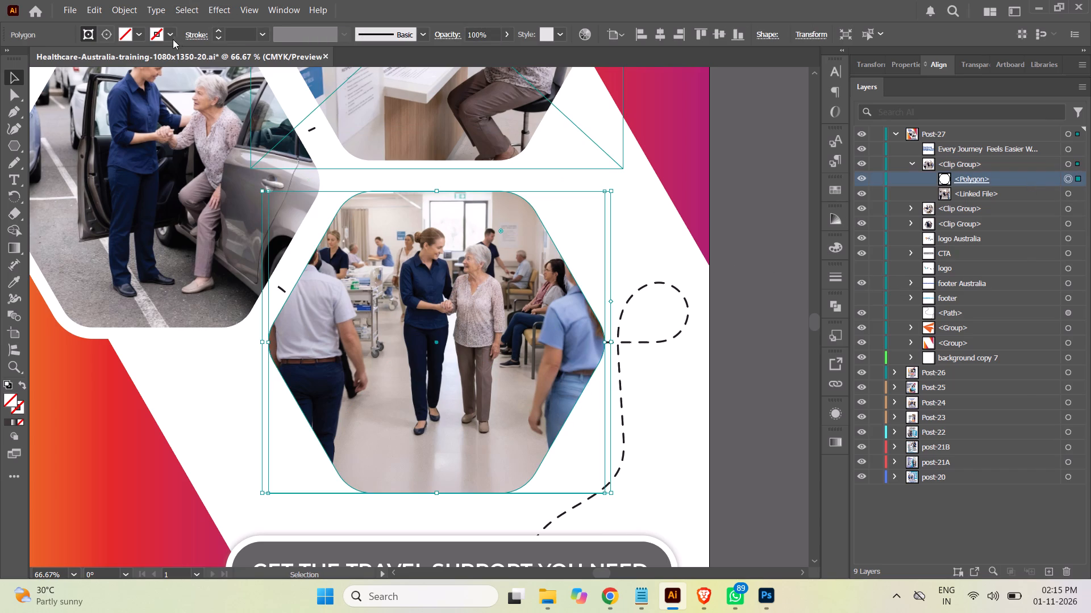
{"action": "left_click", "coordinate": [170, 35]}
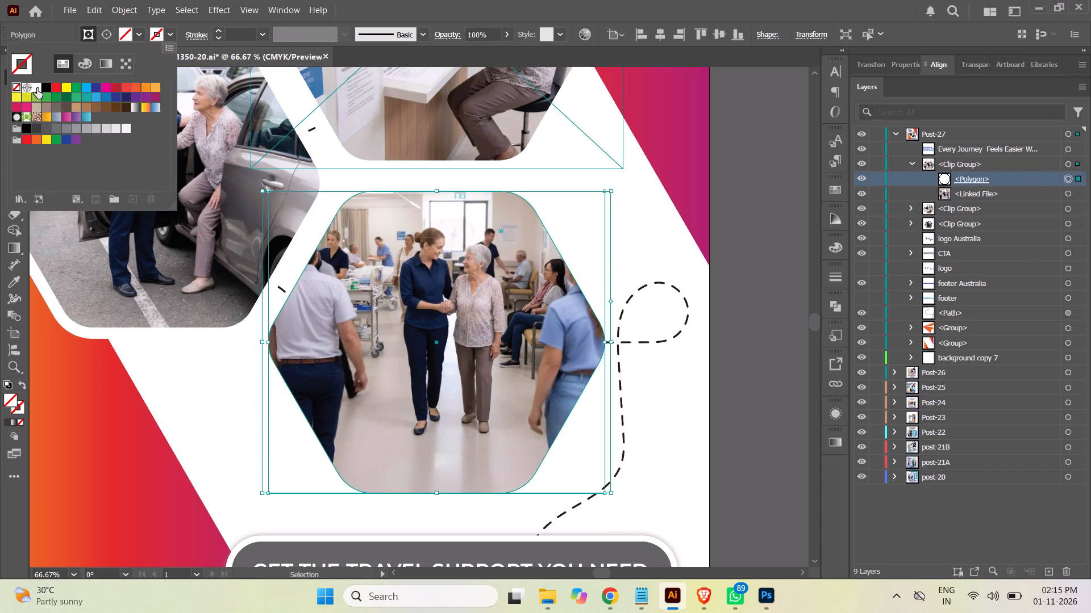
{"action": "left_click", "coordinate": [37, 88]}
{"action": "left_click", "coordinate": [231, 36]}
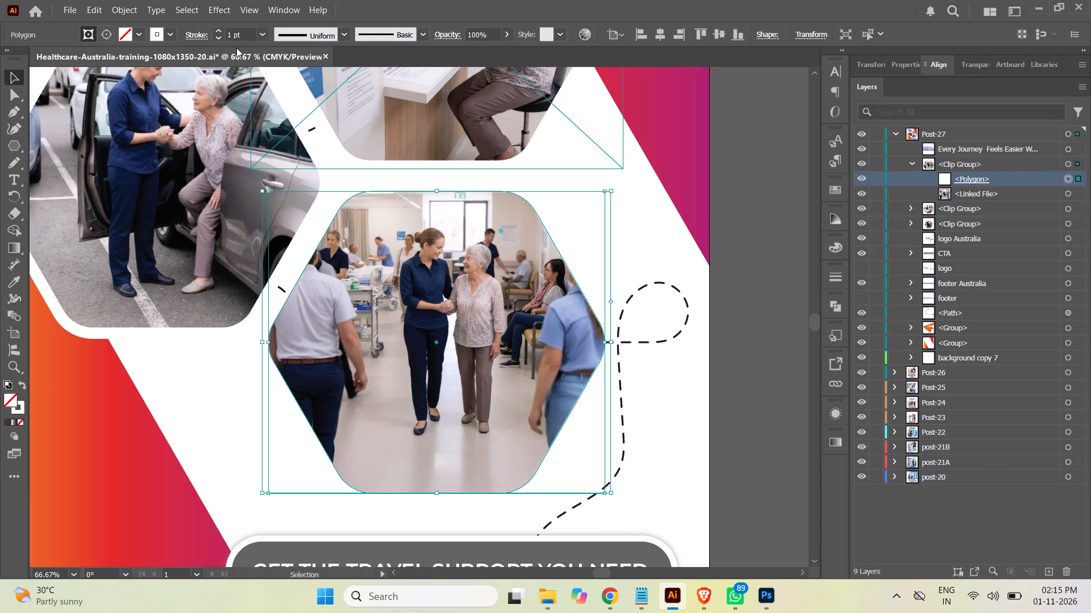
{"action": "left_click", "coordinate": [231, 35]}
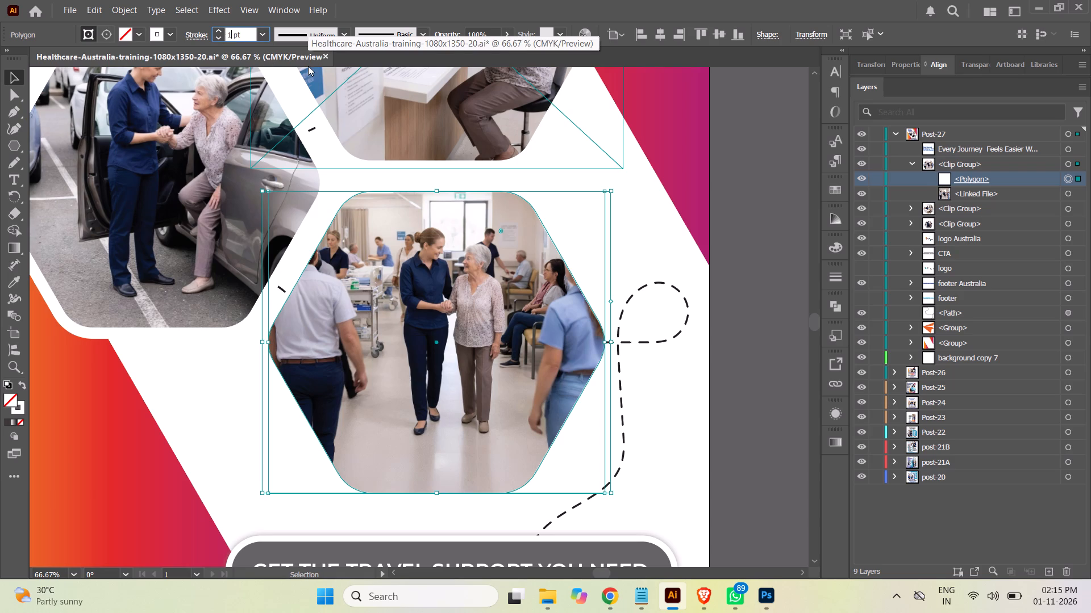
{"action": "key", "text": "5"}
{"action": "key", "text": "Return"}
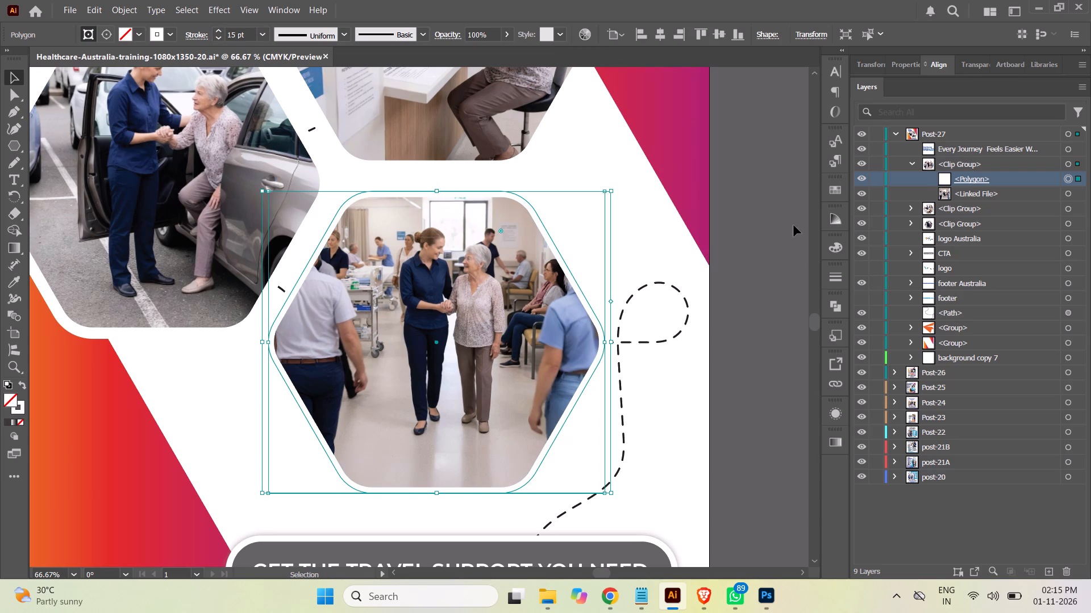
{"action": "left_click", "coordinate": [755, 226]}
Save the document and collapse the clip group and the Post-27 layer.
{"action": "key", "text": "ctrl+s"}
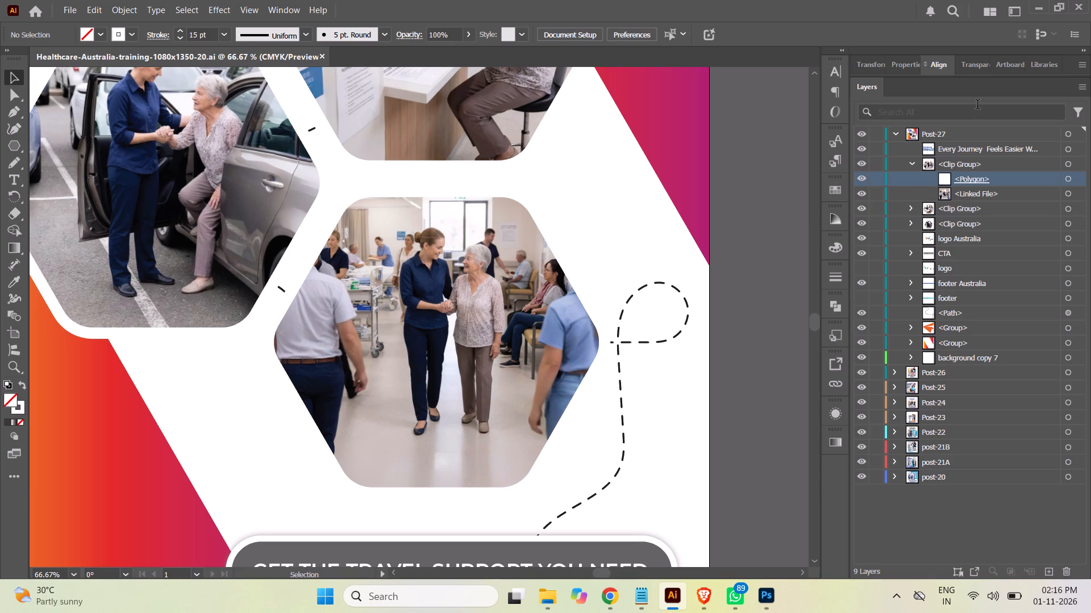
{"action": "left_click", "coordinate": [911, 164]}
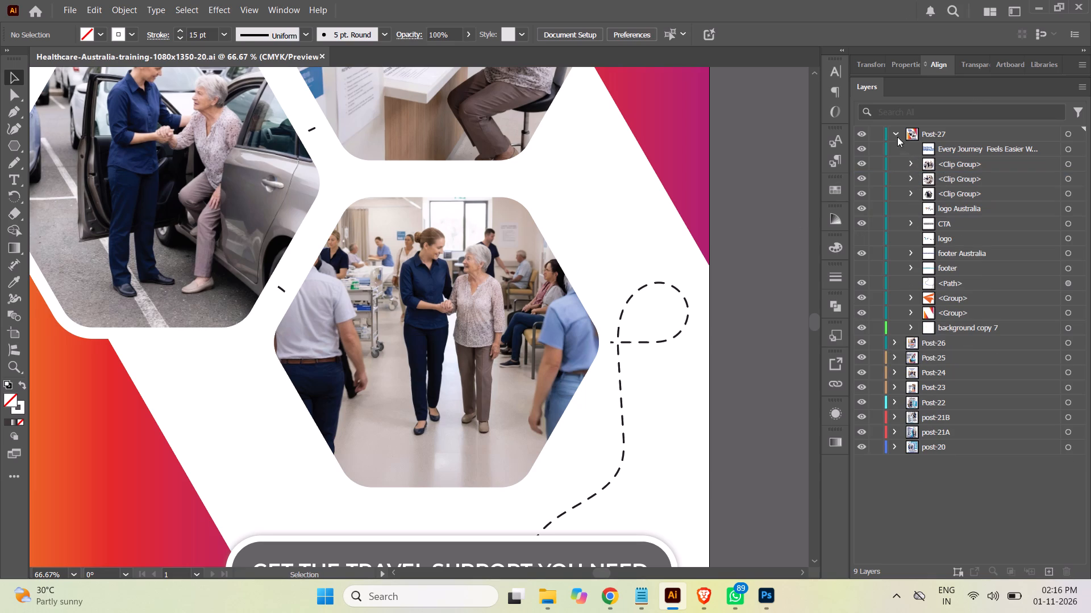
{"action": "left_click", "coordinate": [895, 132]}
{"action": "key", "text": "ctrl+s"}
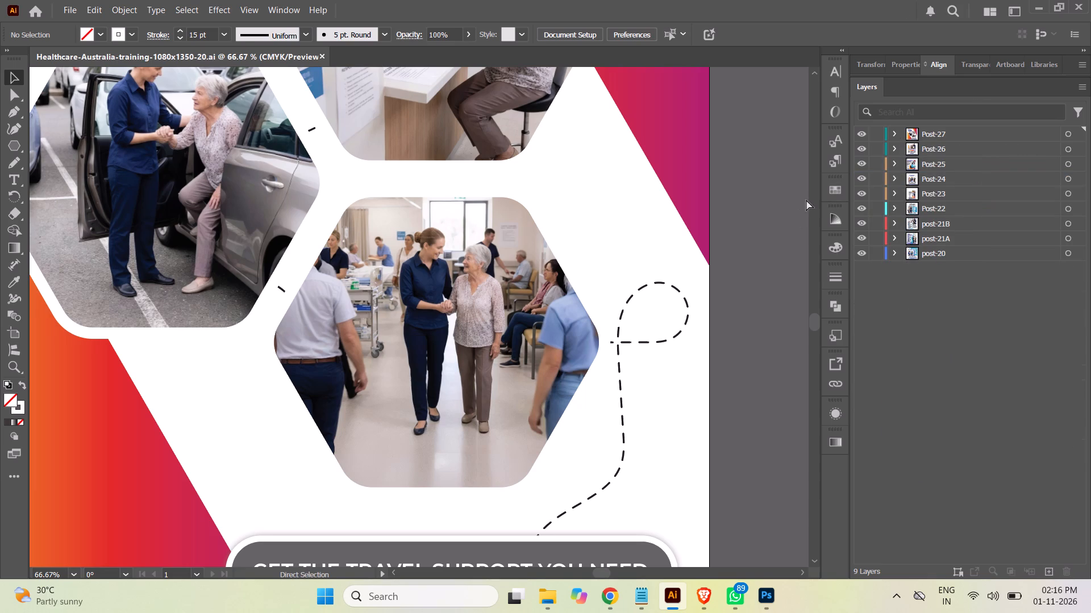
Duplicate the "Diet monitoring" text from Post-26's services group and move the copy into the Post-27 layer.
{"action": "key", "text": "ctrl+minus"}
{"action": "key", "text": "ctrl+minus"}
{"action": "key", "text": "ctrl+minus"}
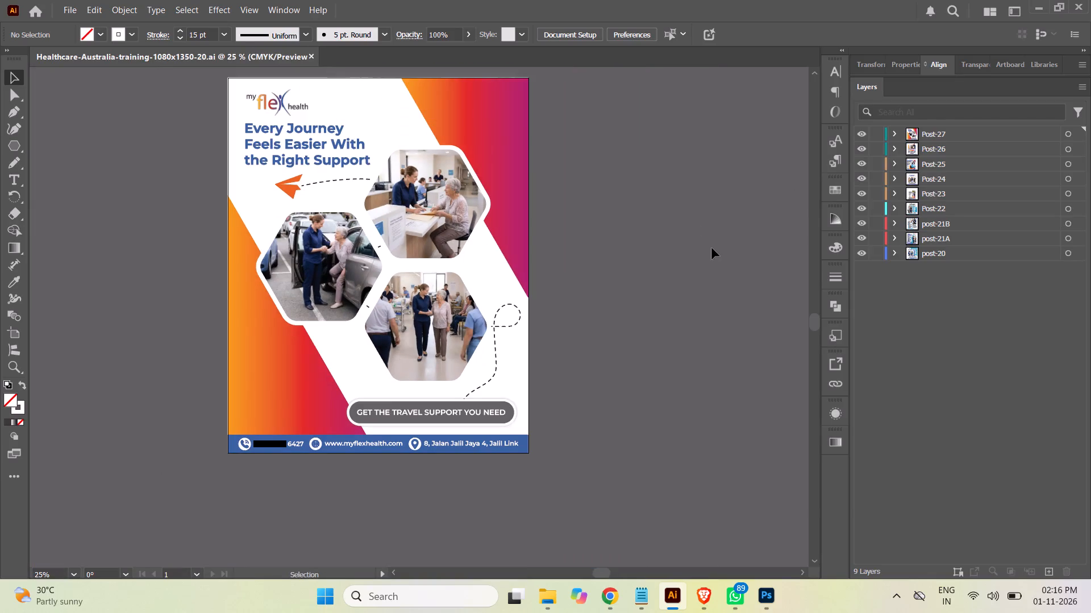
{"action": "left_click", "coordinate": [895, 148]}
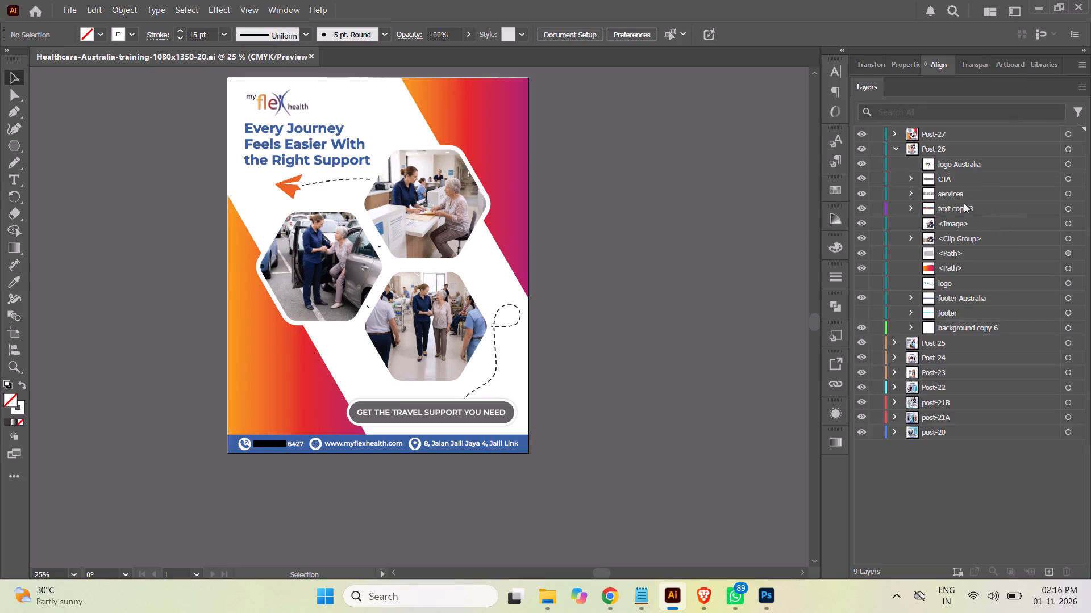
{"action": "left_click", "coordinate": [909, 193]}
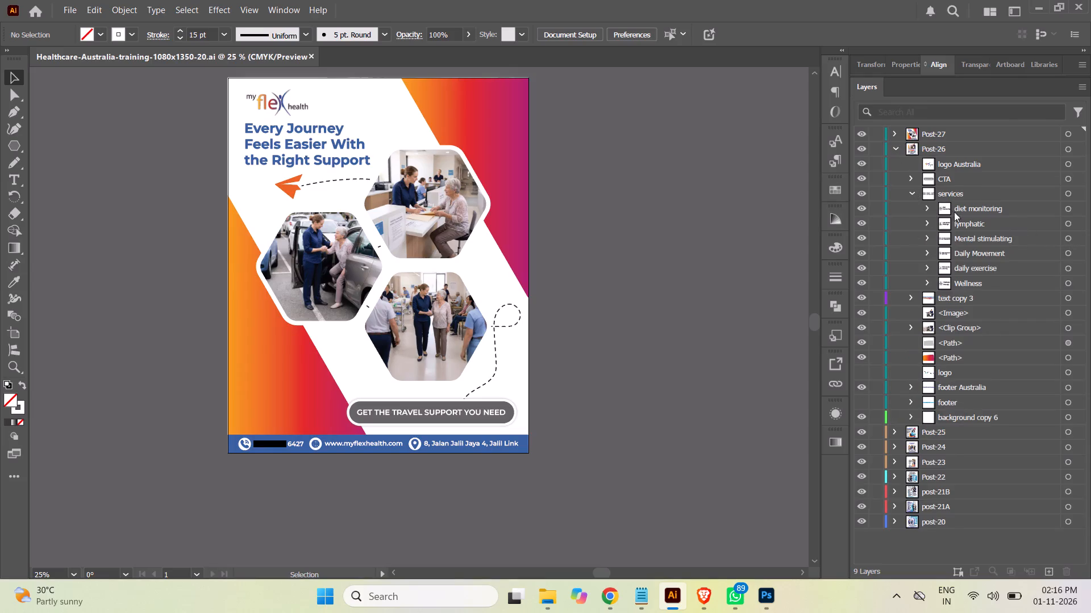
{"action": "left_click", "coordinate": [927, 209]}
{"action": "left_click", "coordinate": [1008, 238]}
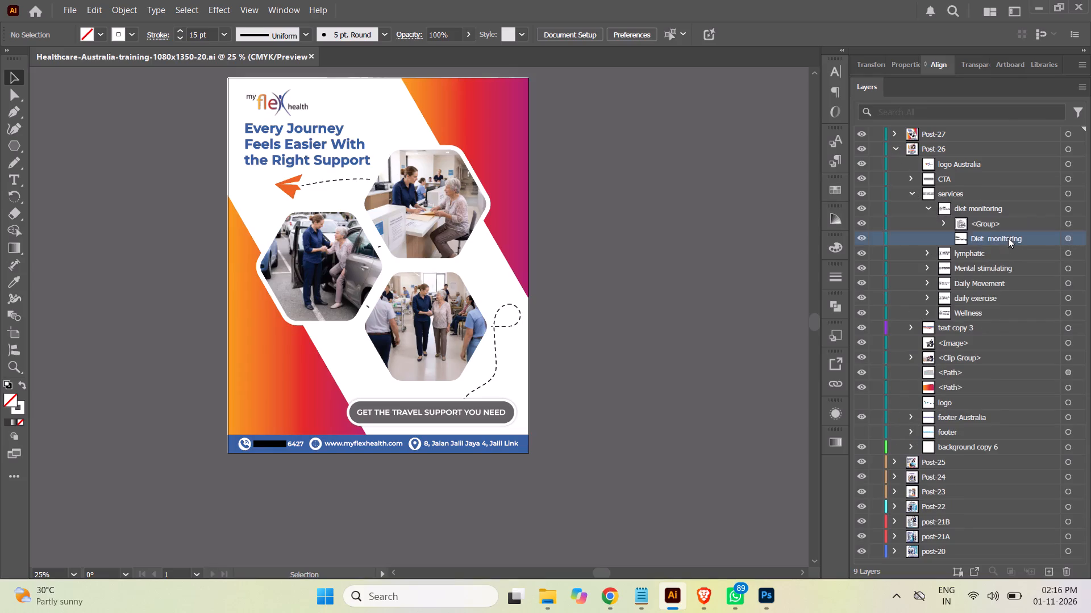
{"action": "left_click", "coordinate": [1069, 239]}
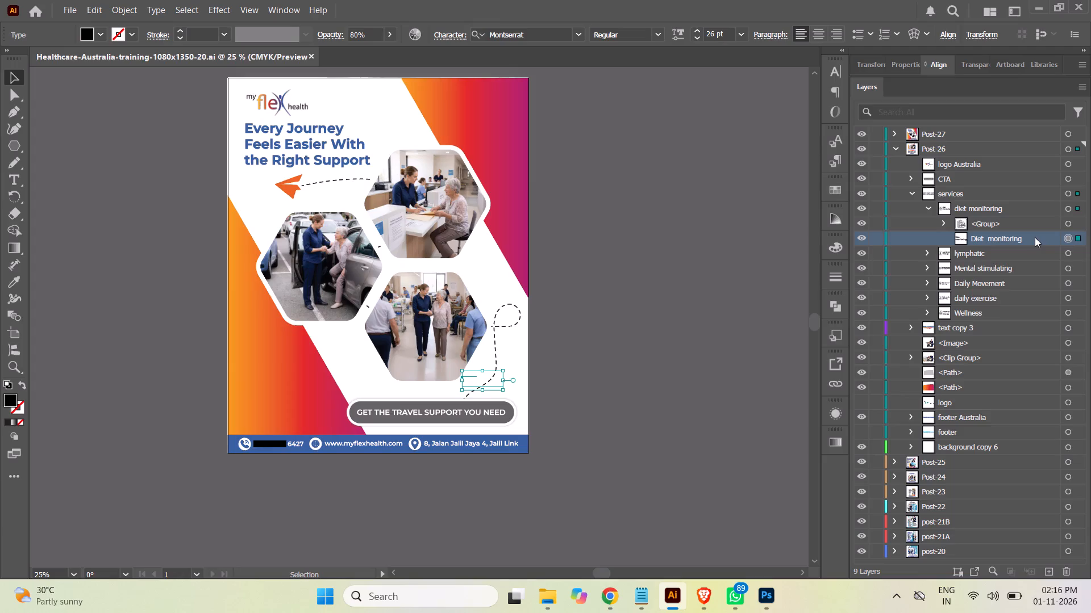
{"action": "left_click_drag", "start_coordinate": [1035, 237], "coordinate": [1050, 570]}
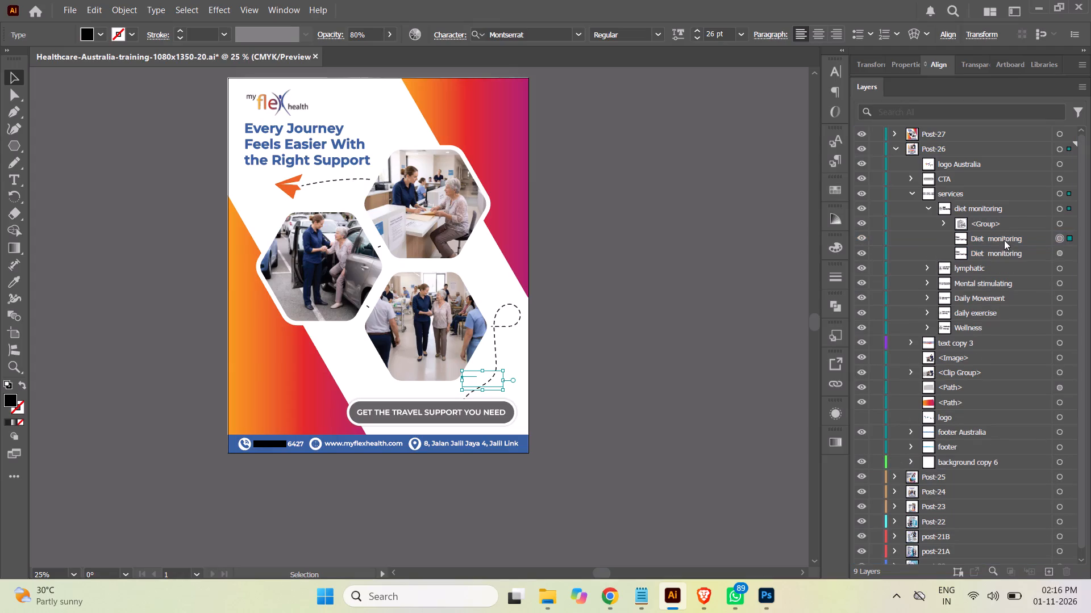
{"action": "left_click_drag", "start_coordinate": [1004, 240], "coordinate": [954, 132]}
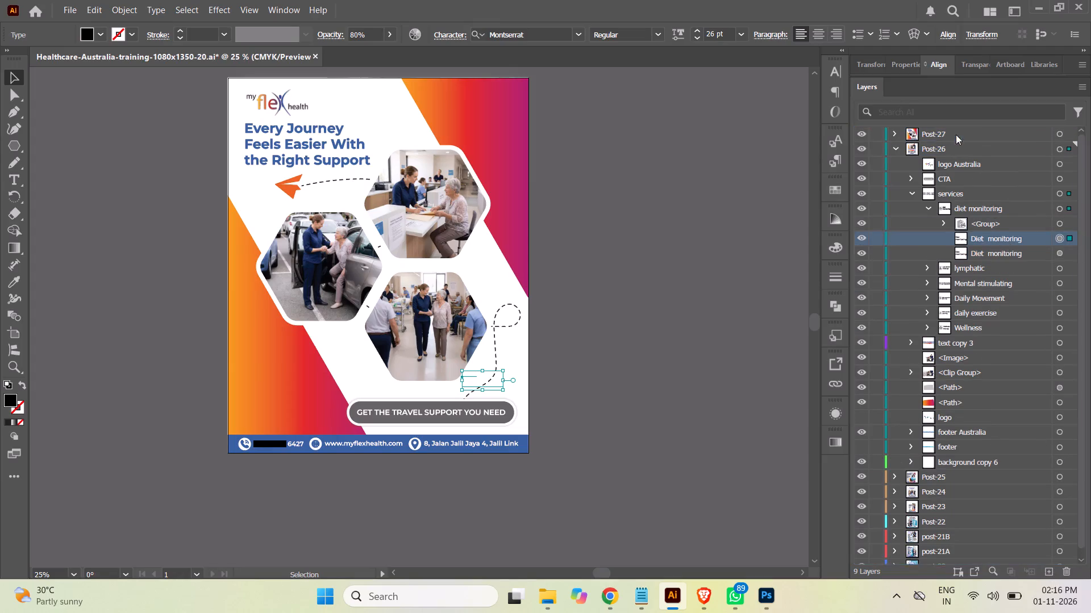
{"action": "left_click", "coordinate": [913, 190]}
{"action": "left_click", "coordinate": [896, 149]}
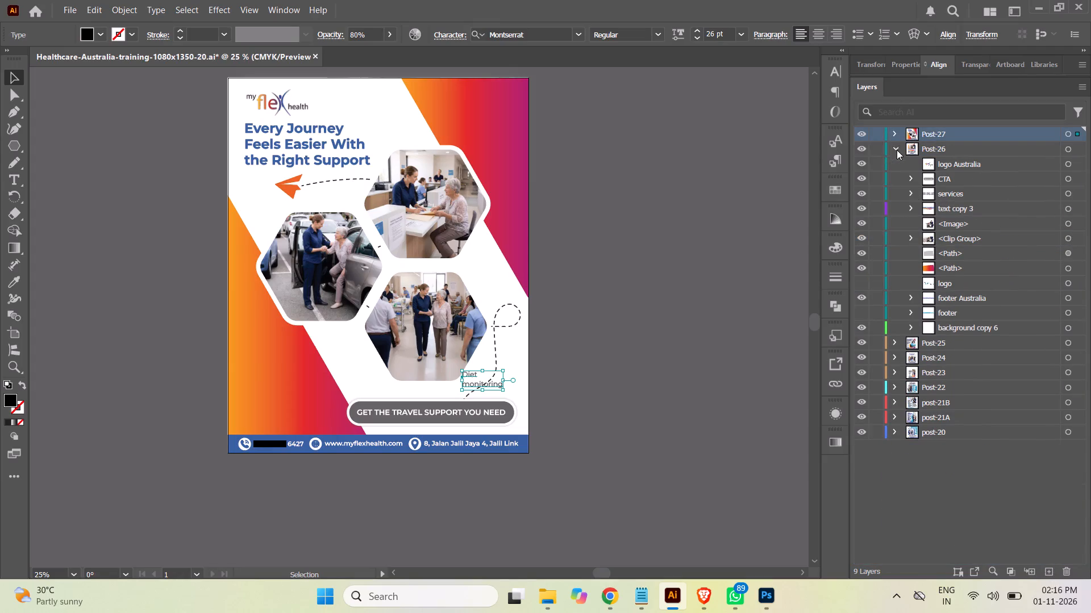
Recolour the stroke of the hospital picture's clipping polygon in Post-27 to a medium grey swatch.
{"action": "left_click", "coordinate": [893, 131]}
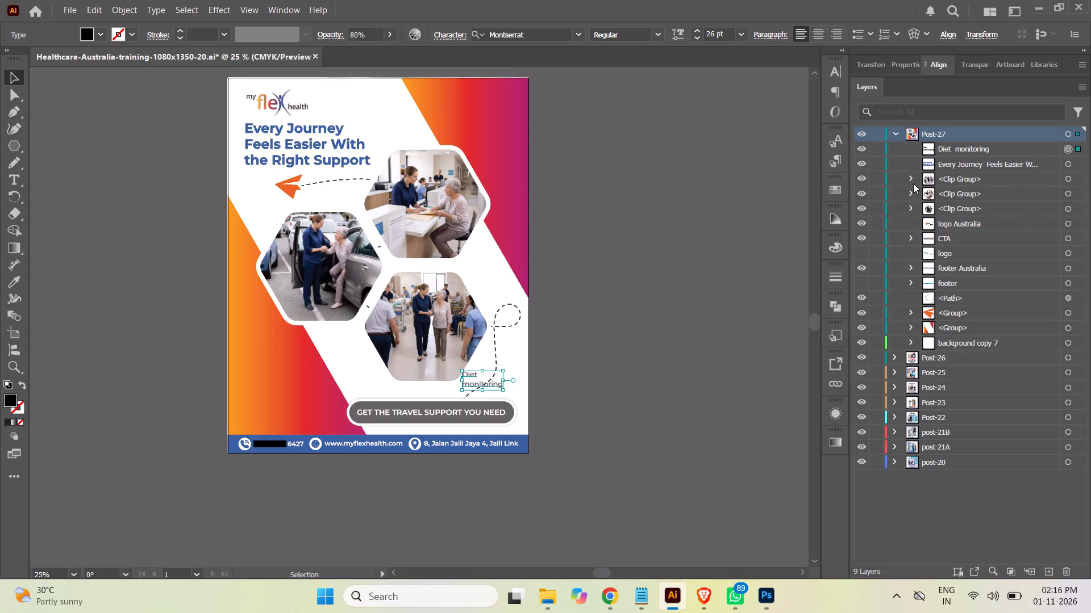
{"action": "left_click", "coordinate": [911, 179]}
{"action": "left_click", "coordinate": [1065, 194]}
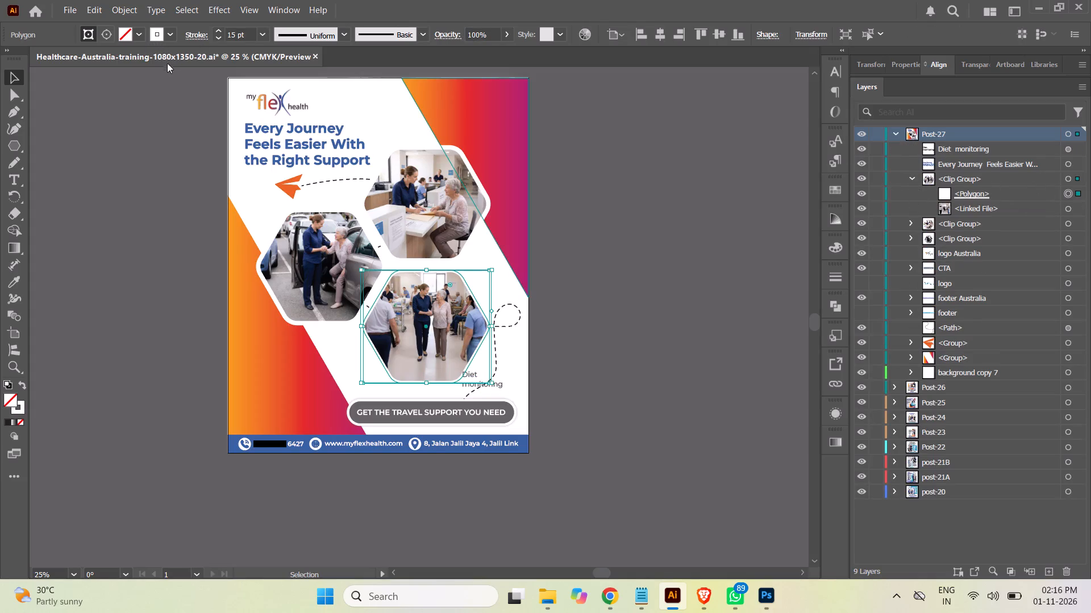
{"action": "left_click", "coordinate": [171, 35]}
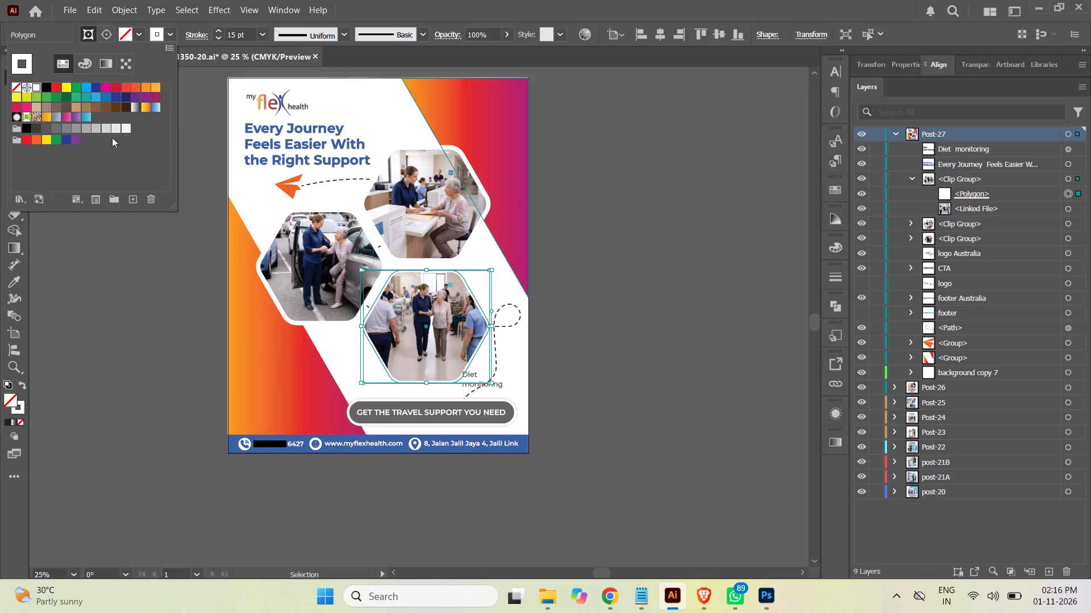
{"action": "left_click", "coordinate": [106, 130]}
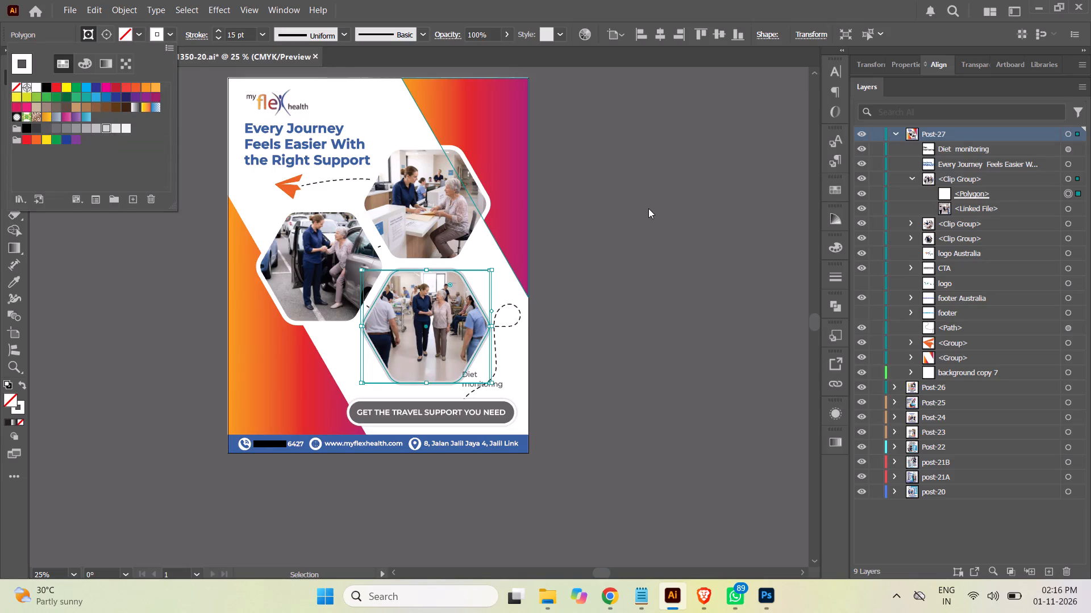
{"action": "left_click", "coordinate": [88, 129]}
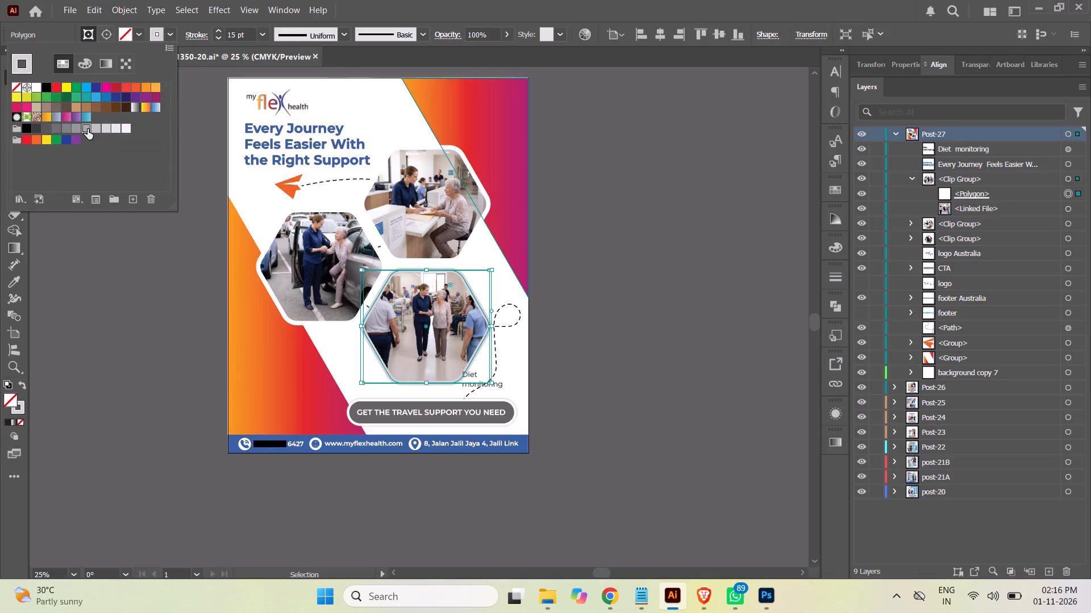
{"action": "left_click", "coordinate": [660, 212]}
{"action": "left_click", "coordinate": [606, 235]}
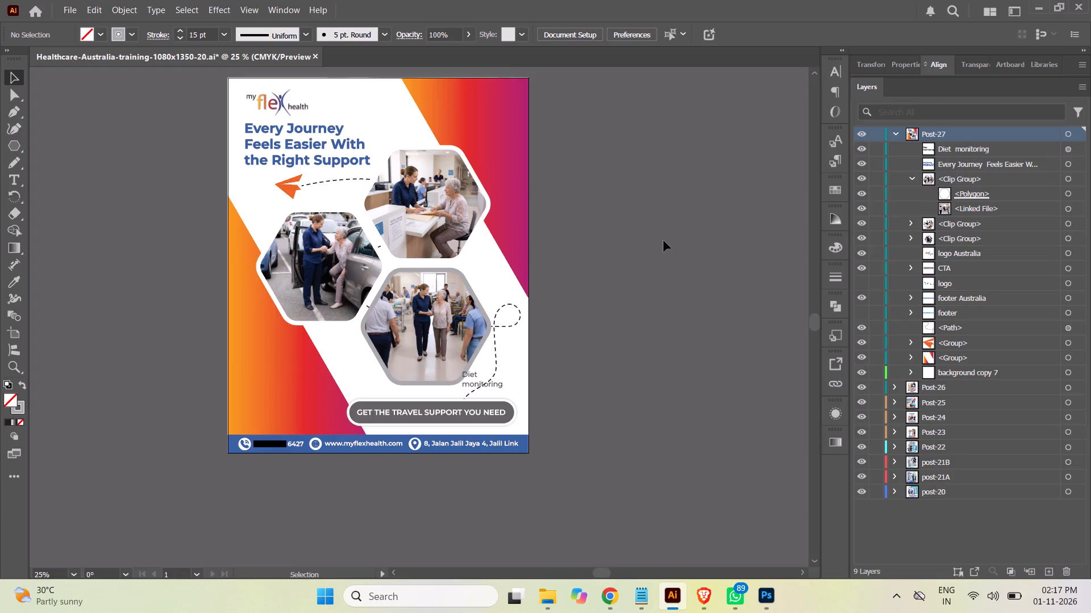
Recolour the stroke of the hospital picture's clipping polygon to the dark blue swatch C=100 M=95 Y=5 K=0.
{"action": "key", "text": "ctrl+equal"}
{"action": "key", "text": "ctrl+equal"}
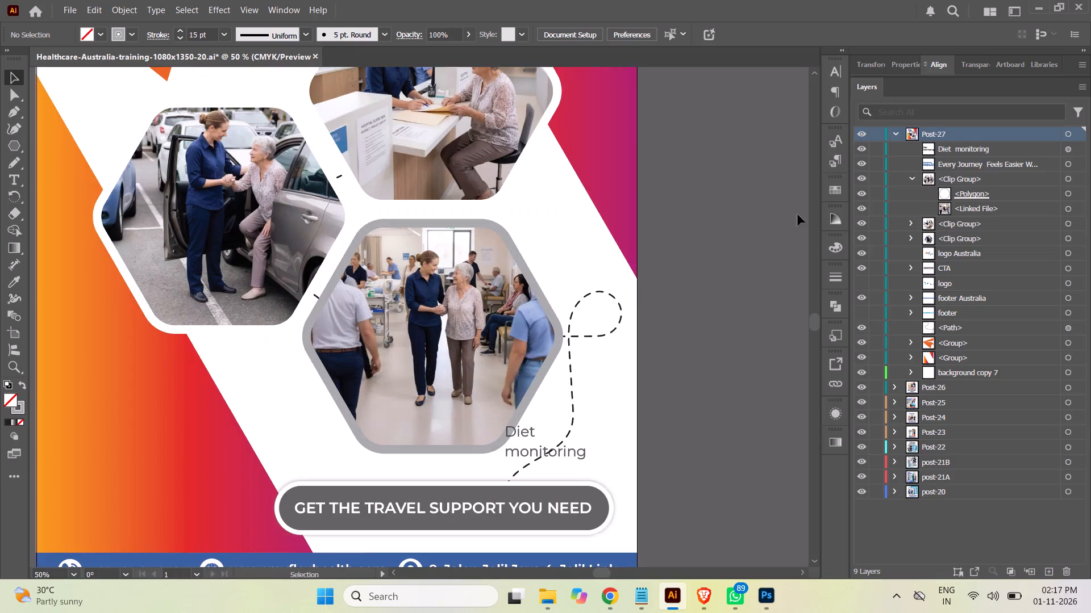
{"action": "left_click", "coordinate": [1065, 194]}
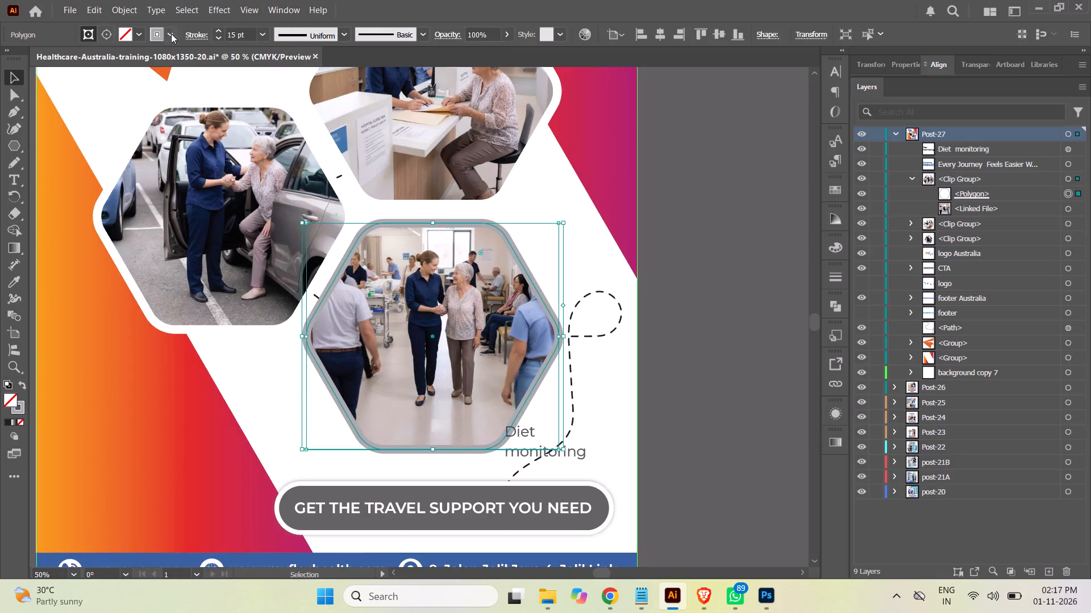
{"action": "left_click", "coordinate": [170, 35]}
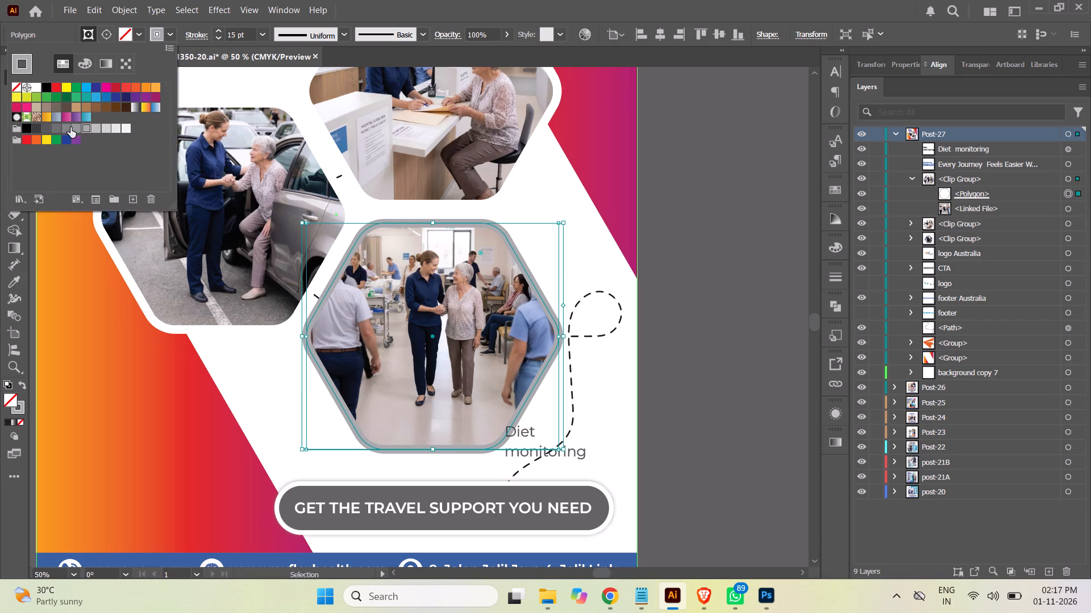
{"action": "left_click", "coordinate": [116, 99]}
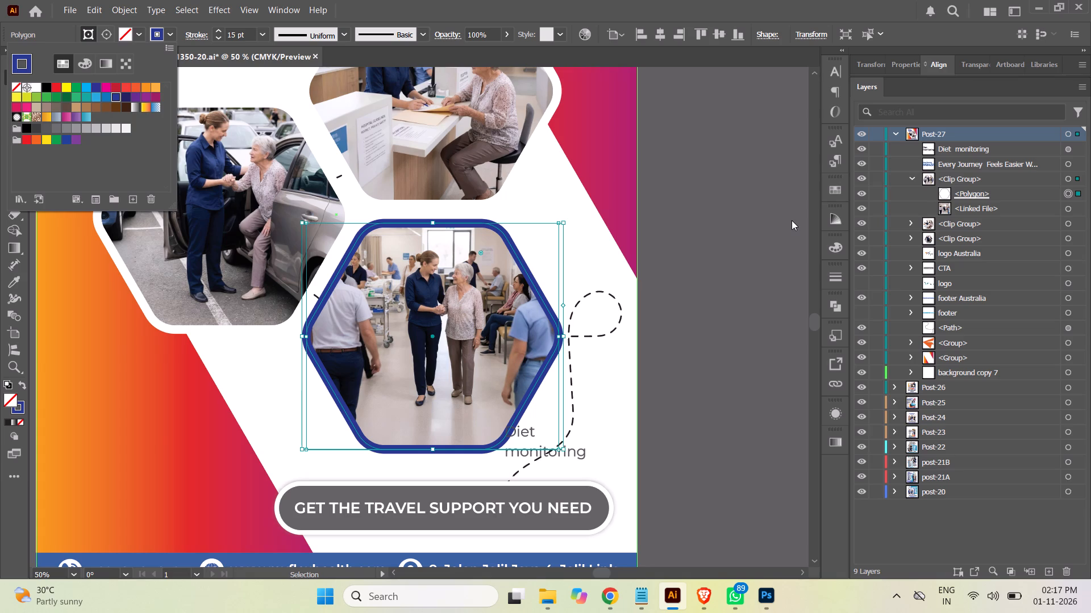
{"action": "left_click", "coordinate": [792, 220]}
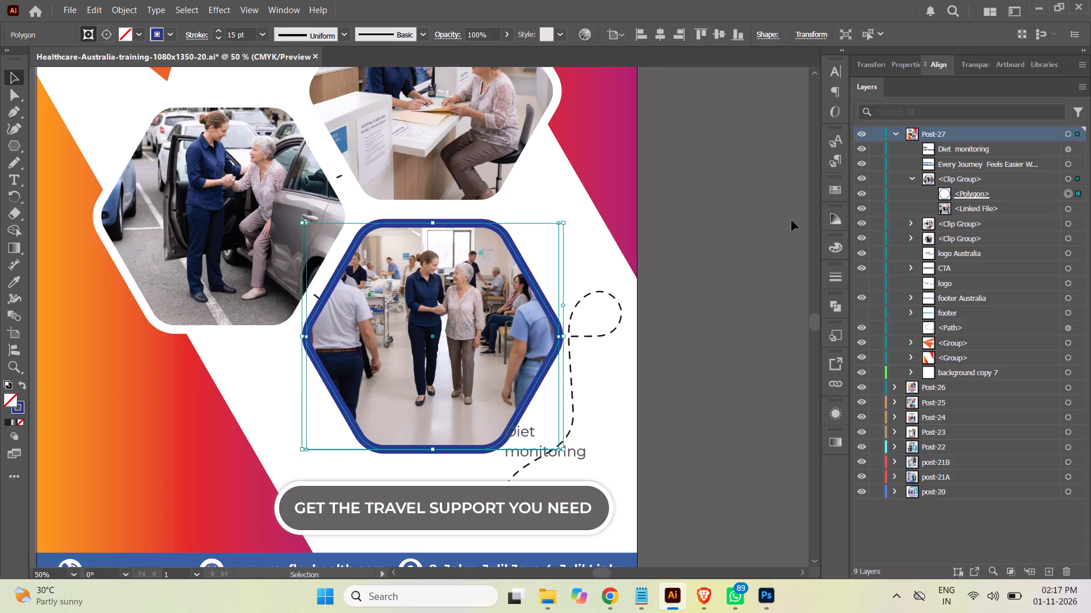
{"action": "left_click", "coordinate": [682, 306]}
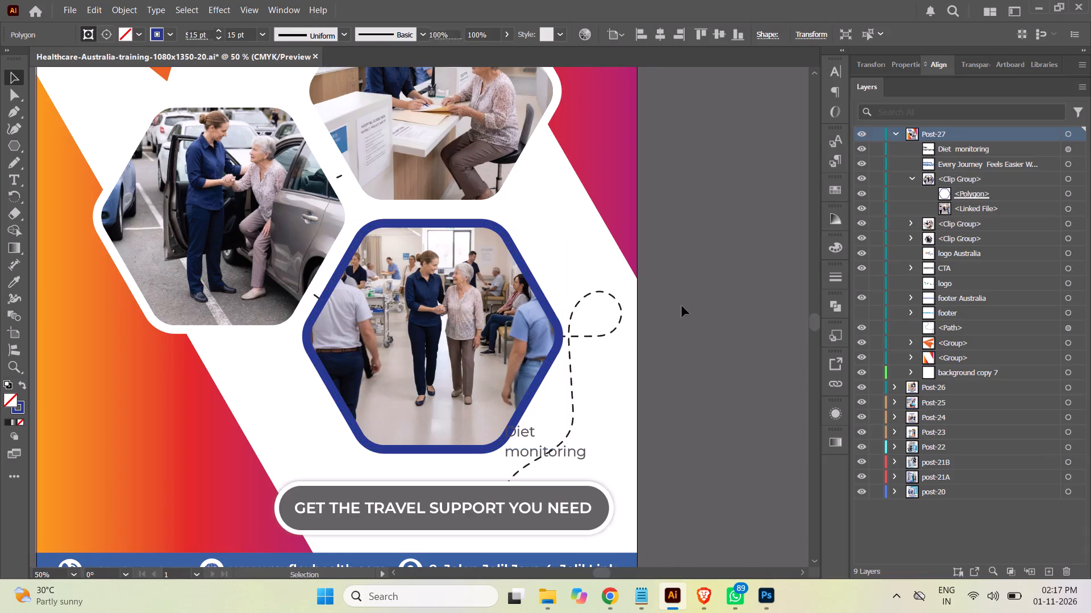
Sample the footer bar's blue with the Eyedropper and copy its hex code, 39609e.
{"action": "key", "text": "ctrl+minus"}
{"action": "key", "text": "ctrl+minus"}
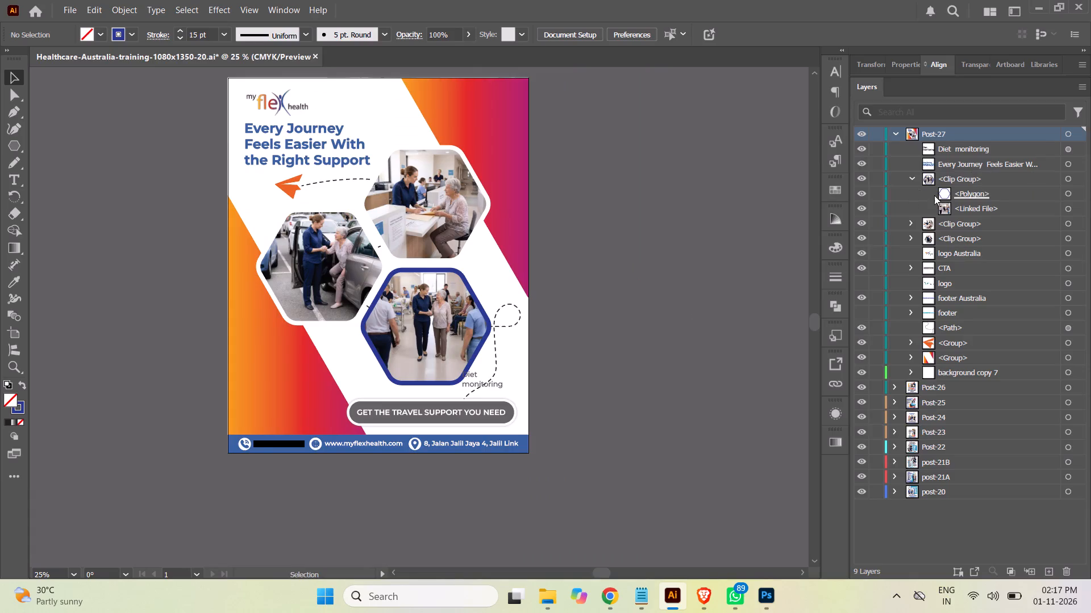
{"action": "left_click", "coordinate": [11, 280]}
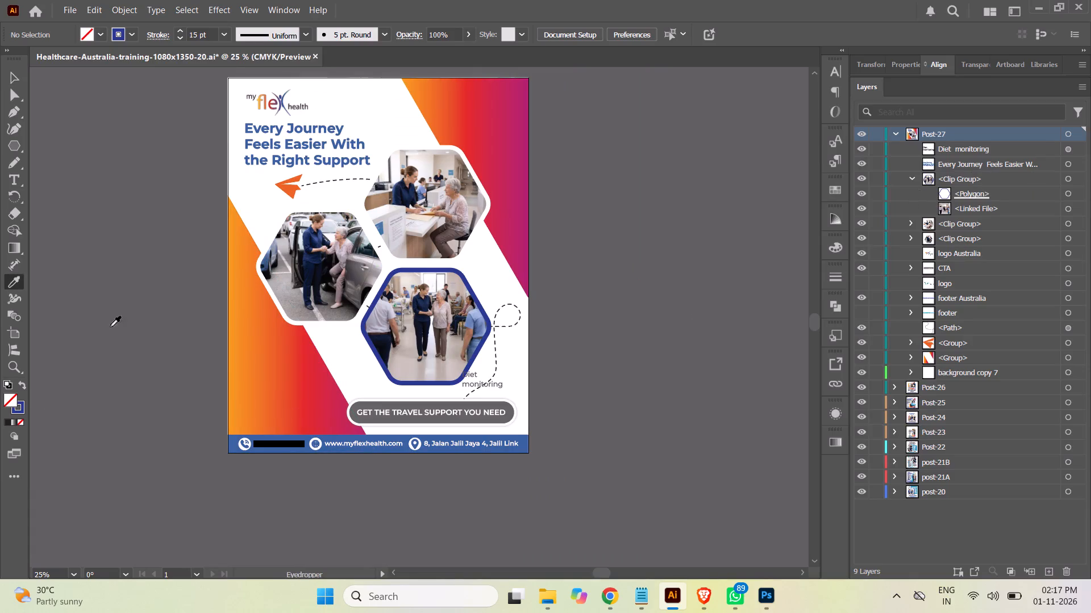
{"action": "left_click", "coordinate": [393, 451]}
{"action": "double_click", "coordinate": [7, 399]}
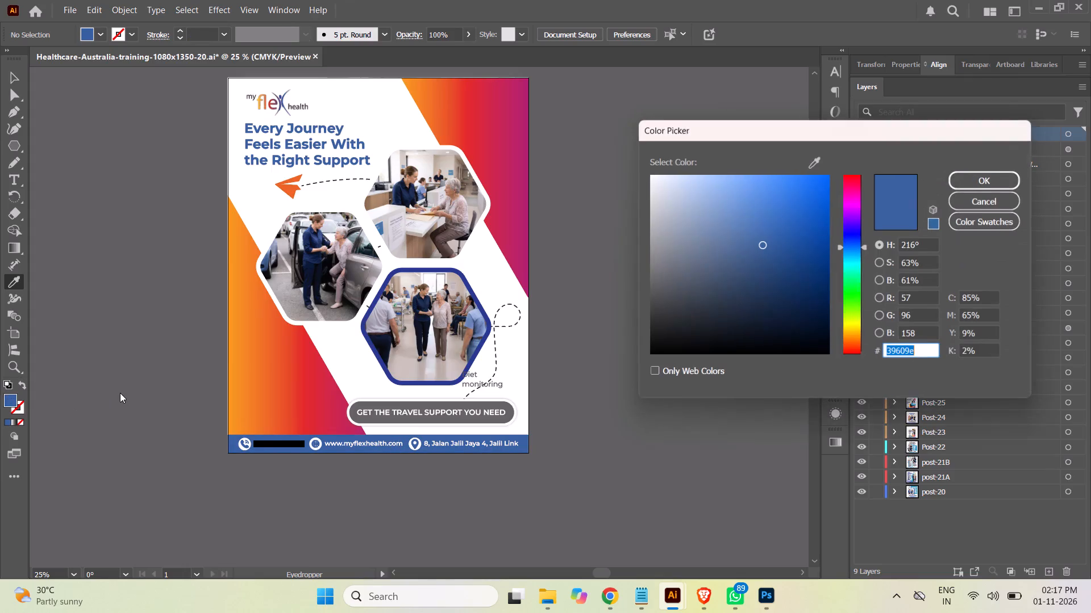
{"action": "double_click", "coordinate": [903, 355]}
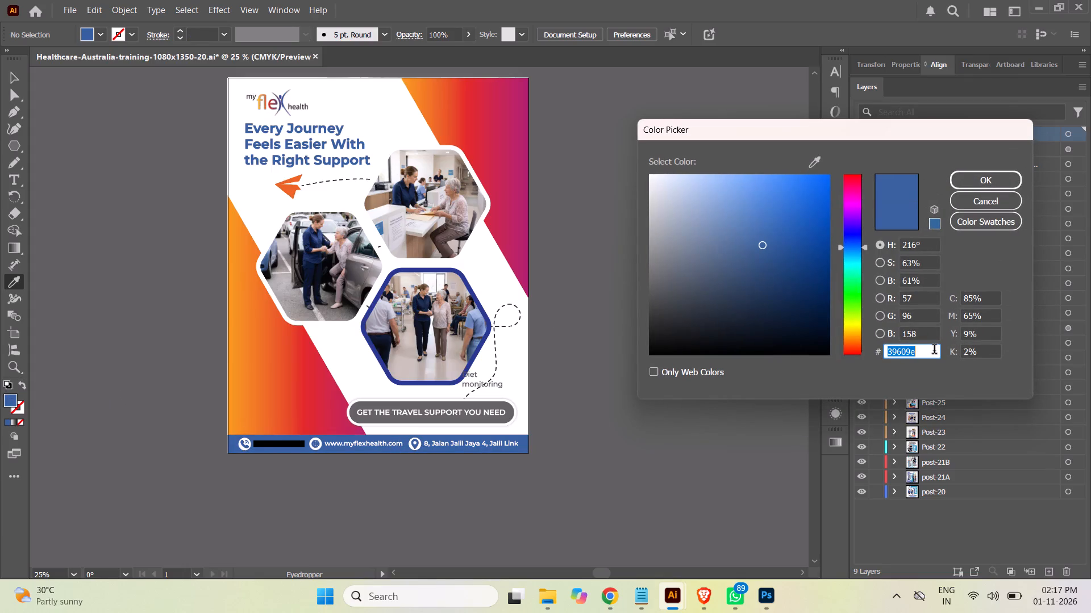
{"action": "key", "text": "ctrl+c"}
{"action": "left_click", "coordinate": [987, 182]}
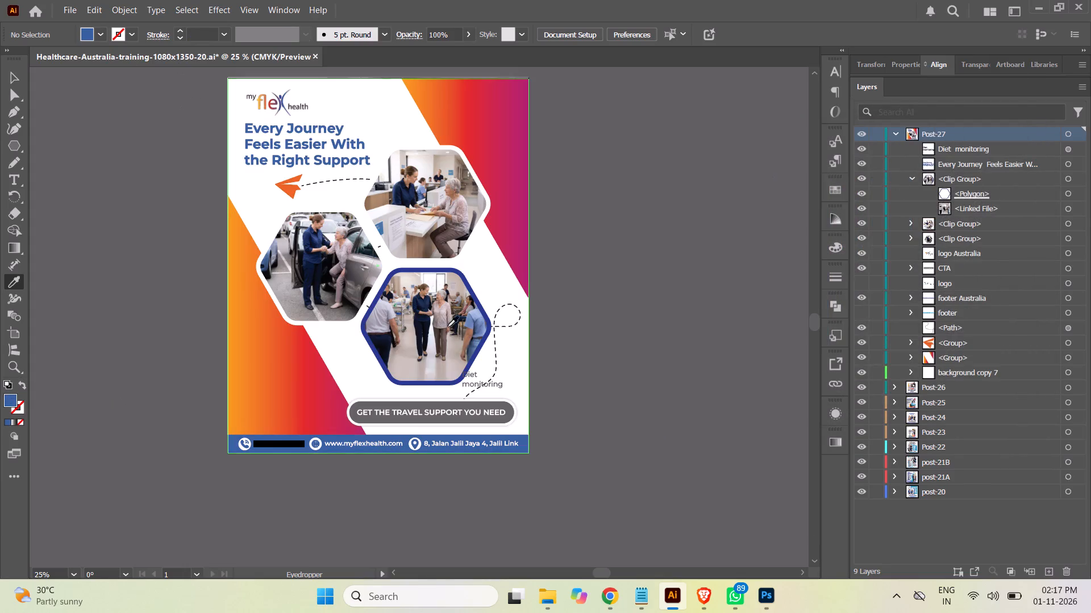
Change the dark blue swatch on the hospital picture's polygon stroke to hex 39609e and collapse its clip group.
{"action": "left_click", "coordinate": [1068, 195]}
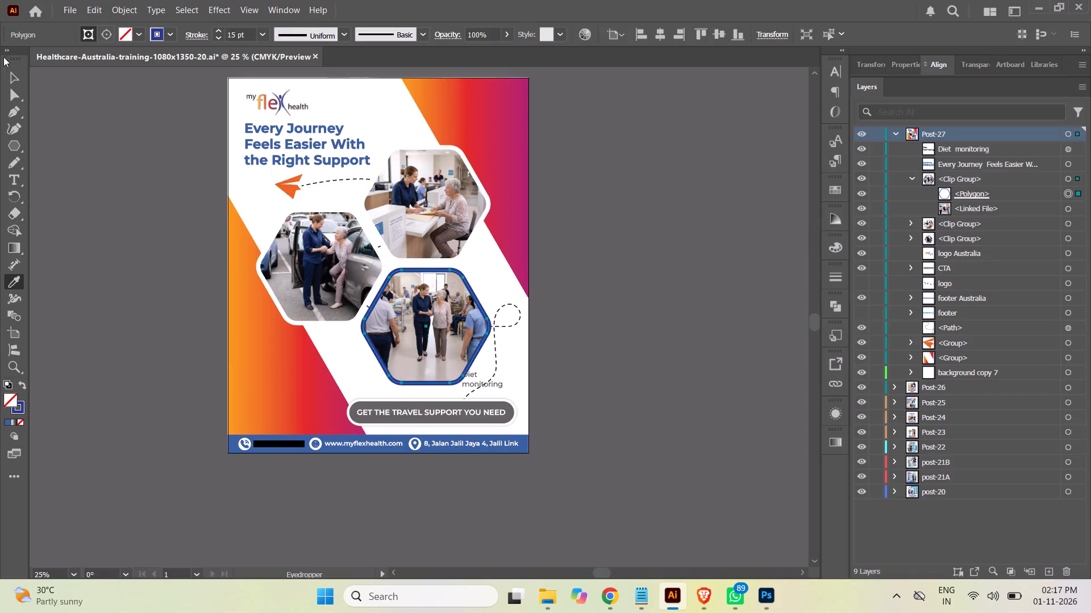
{"action": "left_click", "coordinate": [174, 35]}
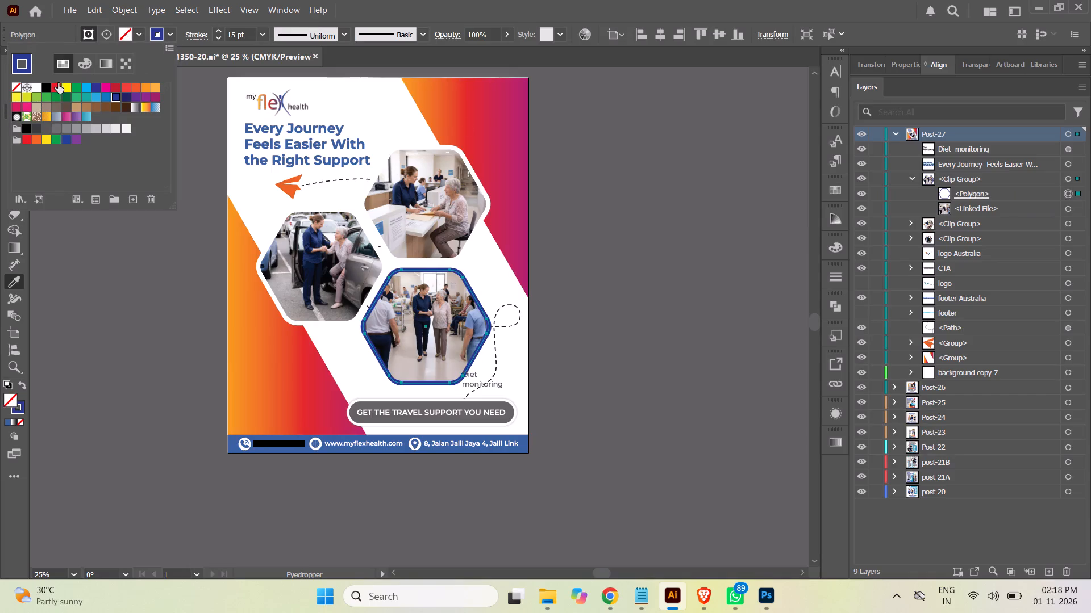
{"action": "left_click", "coordinate": [20, 67]}
{"action": "double_click", "coordinate": [20, 69]}
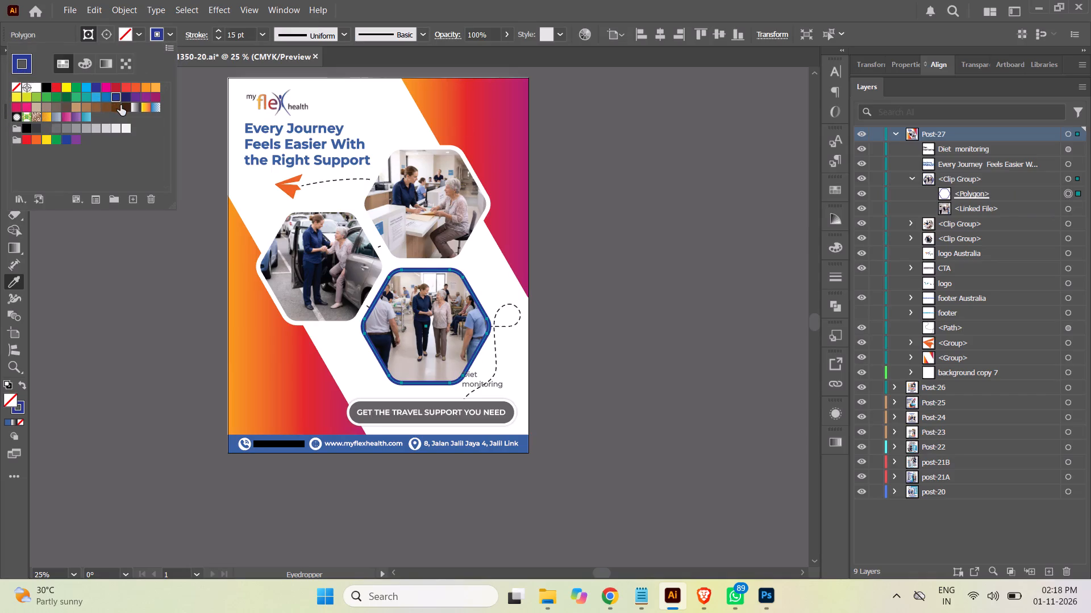
{"action": "double_click", "coordinate": [118, 96]}
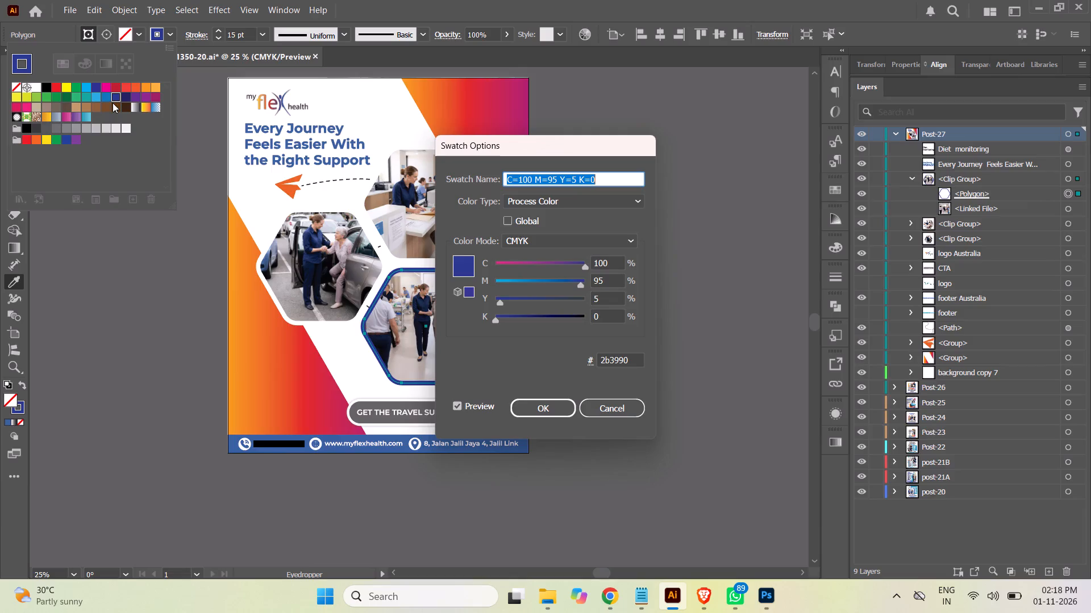
{"action": "double_click", "coordinate": [618, 362]}
{"action": "key", "text": "ctrl+v"}
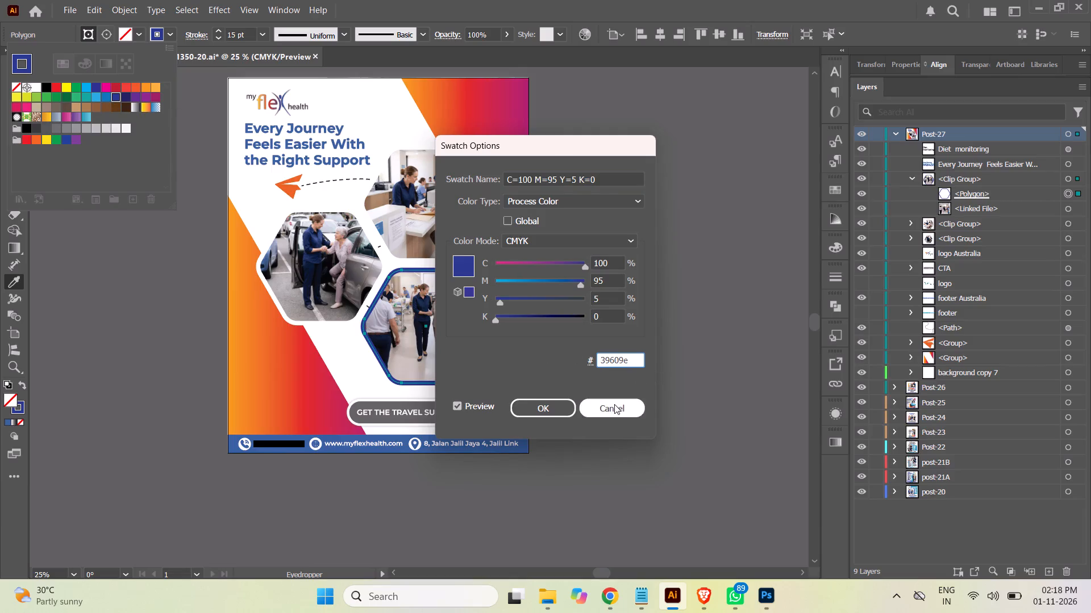
{"action": "left_click", "coordinate": [540, 409]}
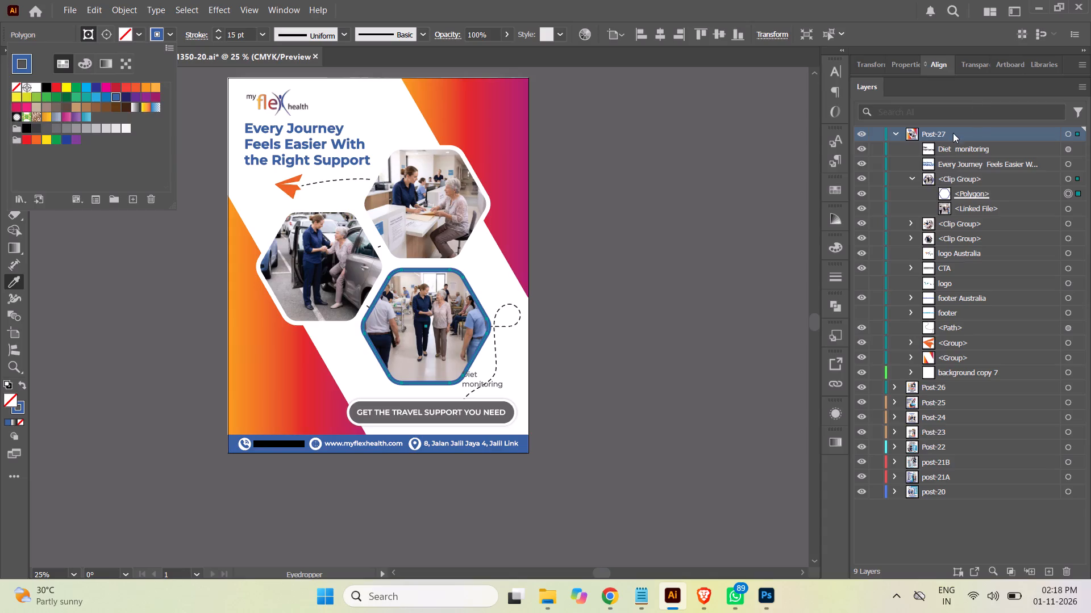
{"action": "left_click", "coordinate": [912, 176]}
{"action": "left_click", "coordinate": [913, 174]}
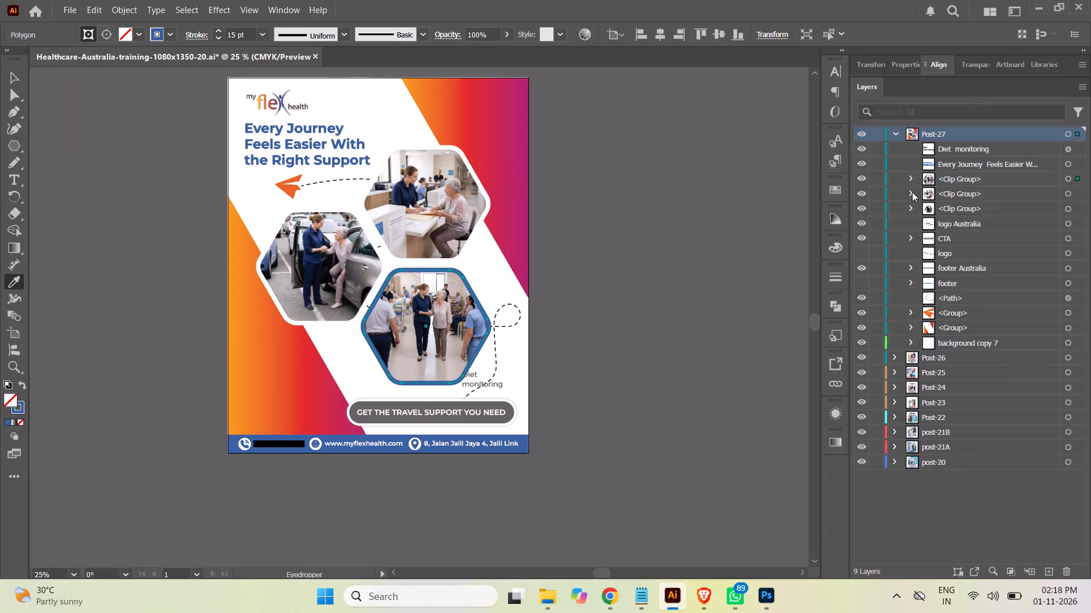
Recolour the reception desk picture's polygon stroke by changing the White swatch to hex 39609e, and collapse its clip group.
{"action": "left_click", "coordinate": [911, 192]}
{"action": "left_click", "coordinate": [1071, 210]}
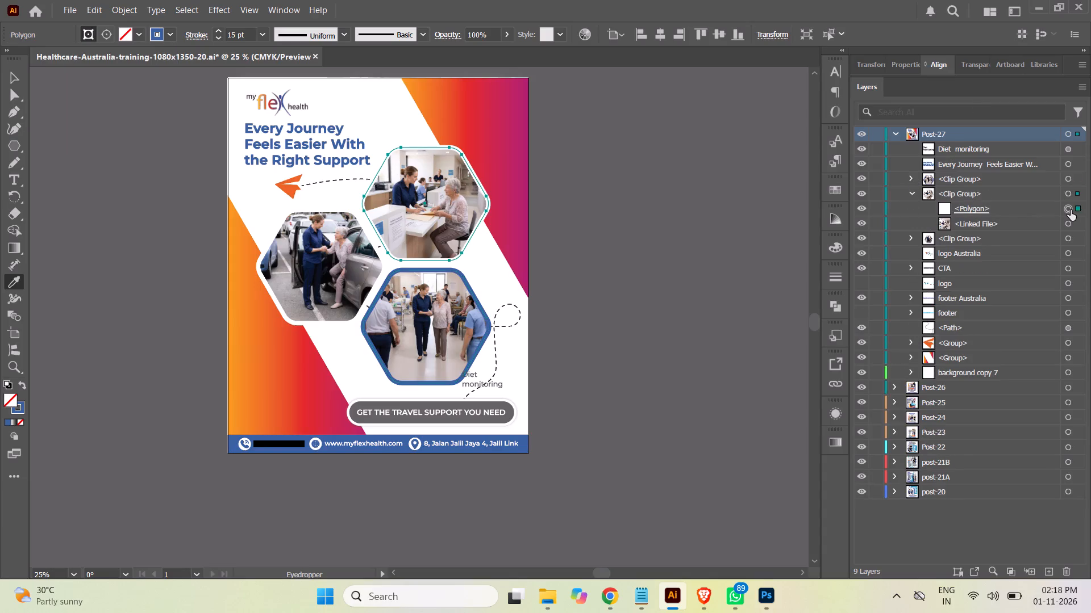
{"action": "left_click", "coordinate": [160, 35]}
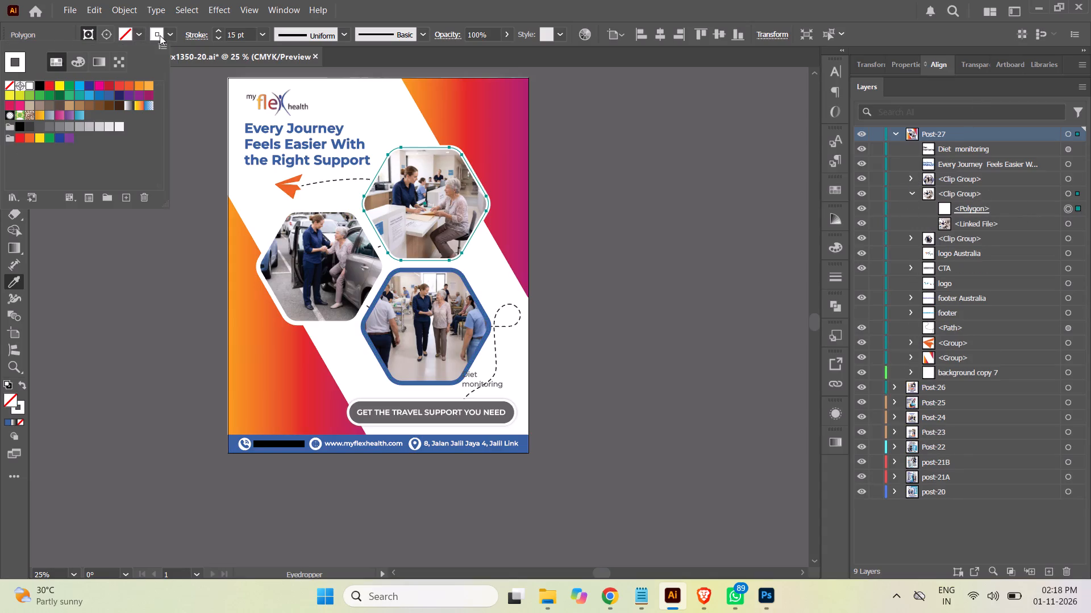
{"action": "double_click", "coordinate": [20, 68]}
{"action": "double_click", "coordinate": [10, 70]}
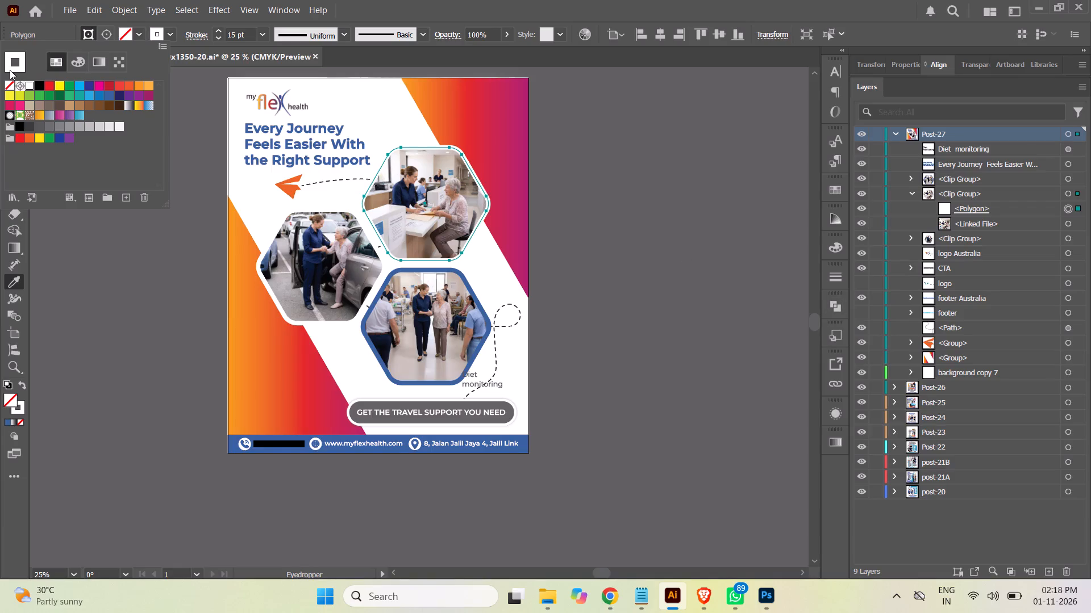
{"action": "double_click", "coordinate": [10, 70]}
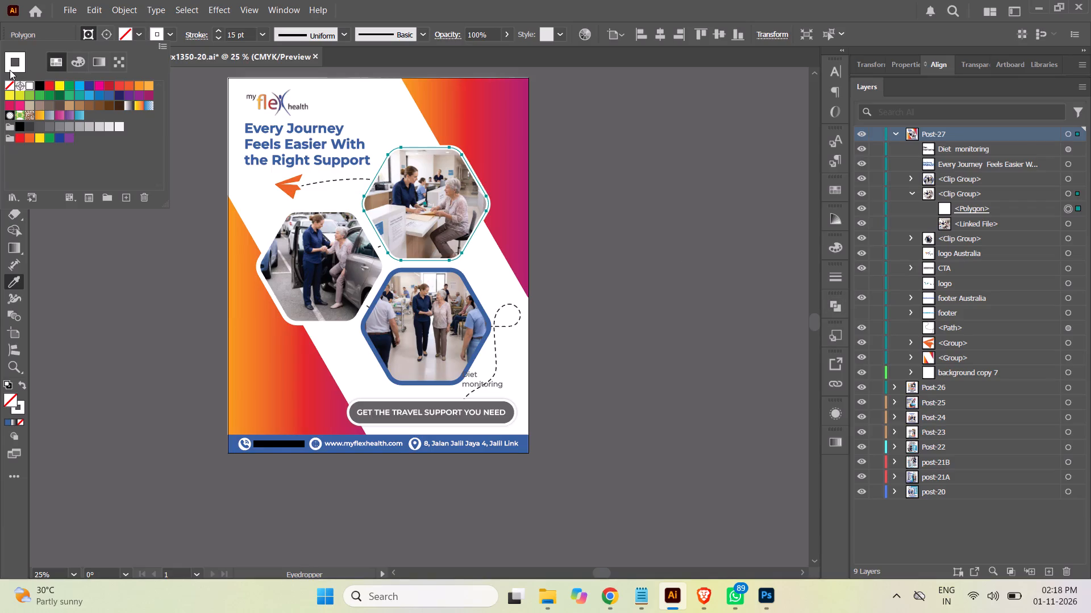
{"action": "double_click", "coordinate": [14, 65]}
{"action": "double_click", "coordinate": [28, 87]}
{"action": "double_click", "coordinate": [607, 364]}
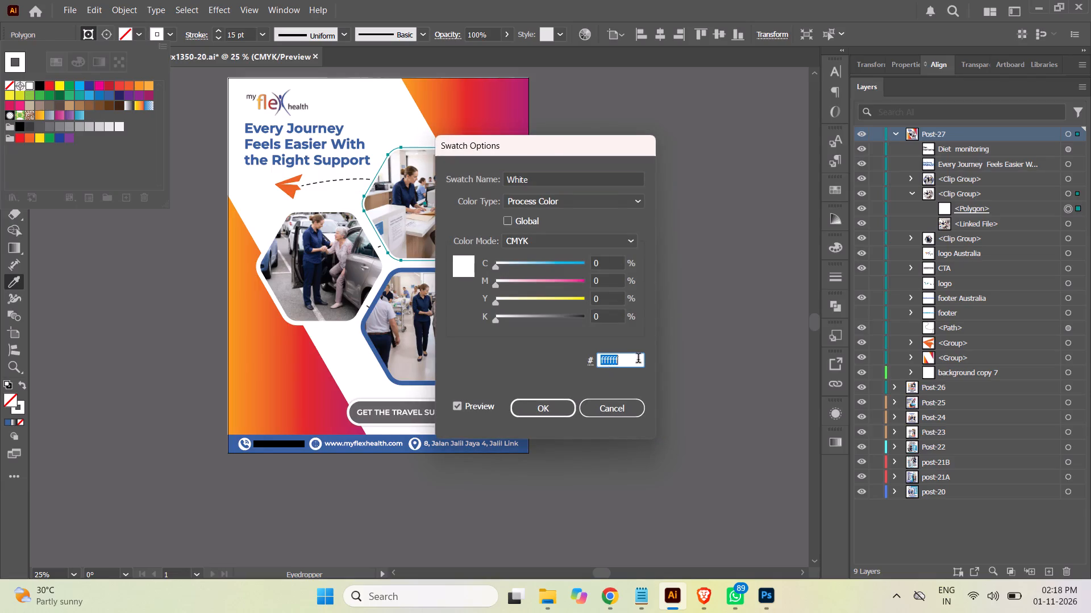
{"action": "key", "text": "ctrl+v"}
{"action": "left_click", "coordinate": [541, 410]}
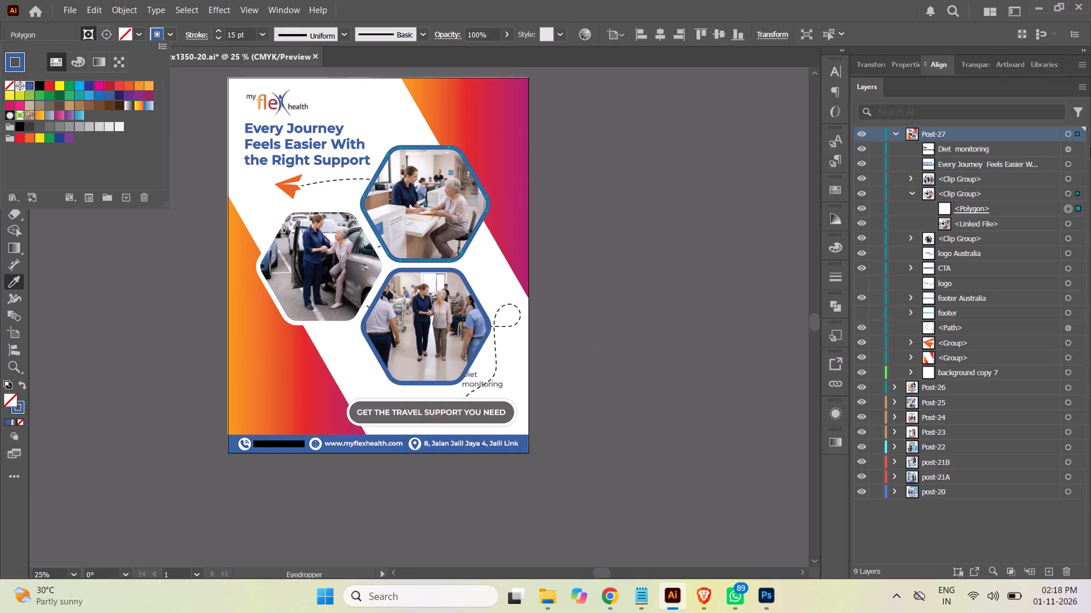
{"action": "left_click", "coordinate": [910, 192]}
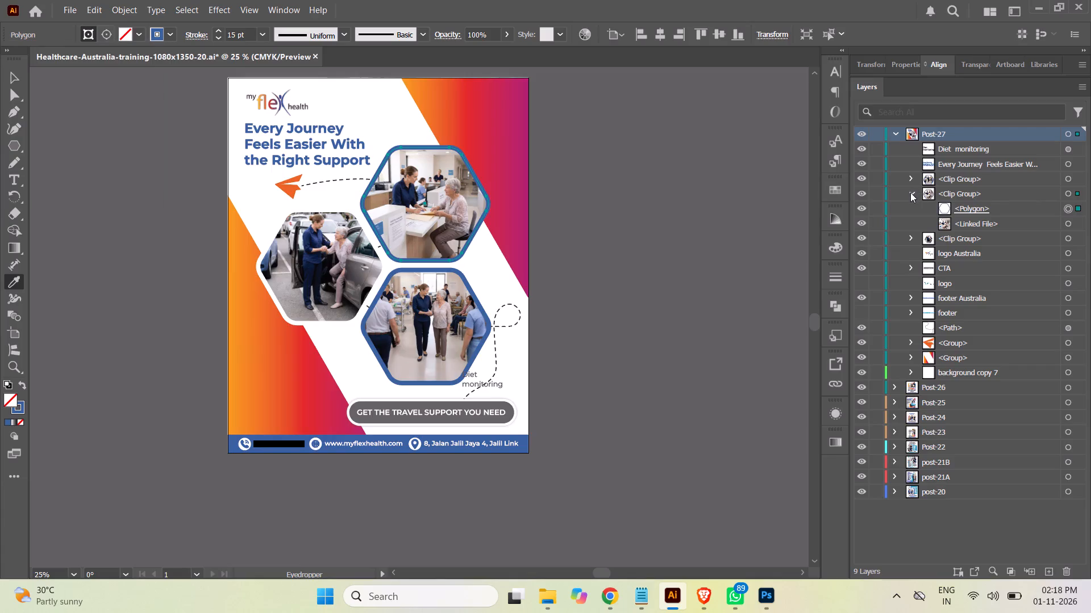
{"action": "left_click", "coordinate": [910, 192]}
Apply the edited 39609e blue swatch to the car picture's clipping polygon stroke and collapse its clip group.
{"action": "left_click", "coordinate": [909, 210]}
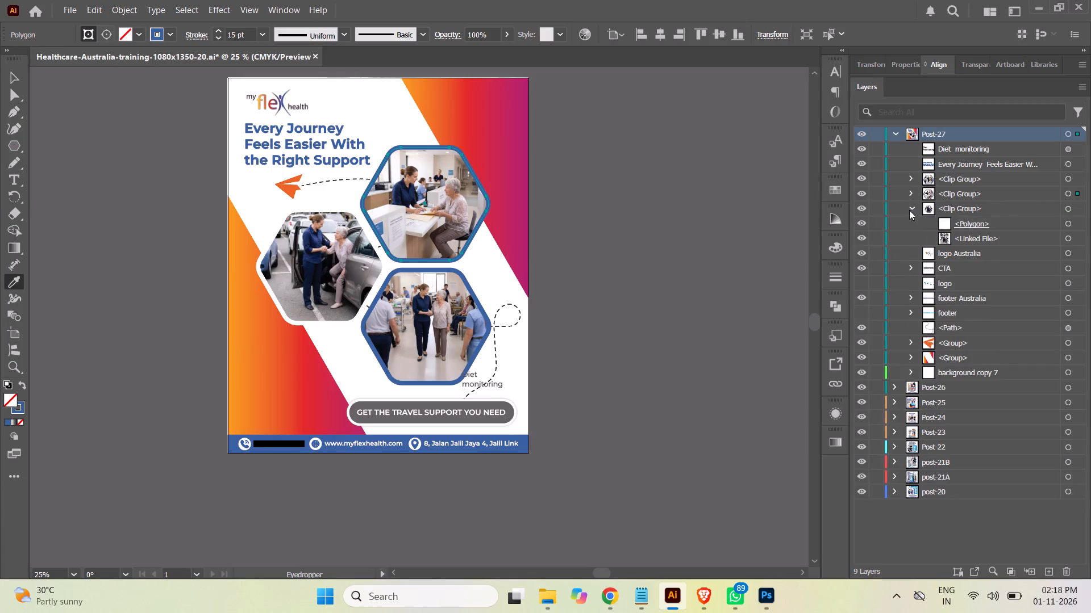
{"action": "left_click", "coordinate": [1069, 225]}
{"action": "left_click", "coordinate": [1031, 224]}
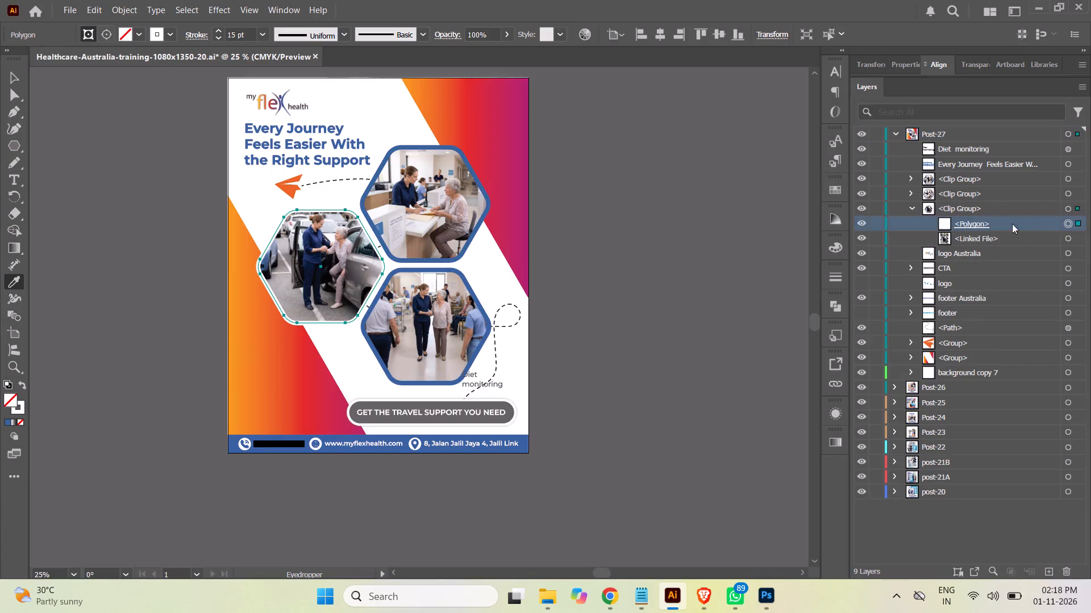
{"action": "left_click", "coordinate": [168, 35]}
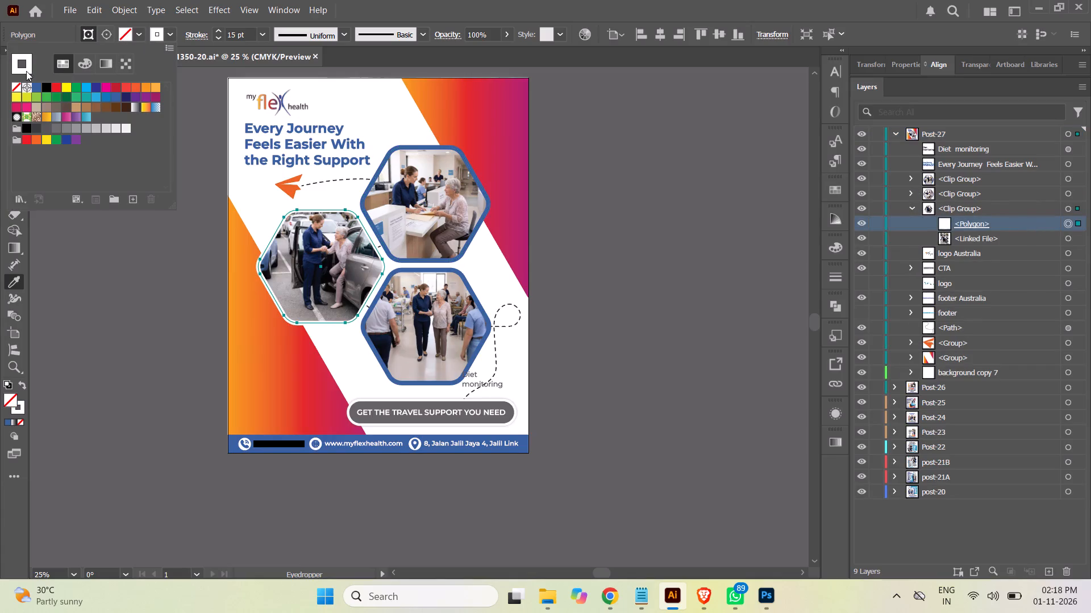
{"action": "left_click", "coordinate": [26, 71]}
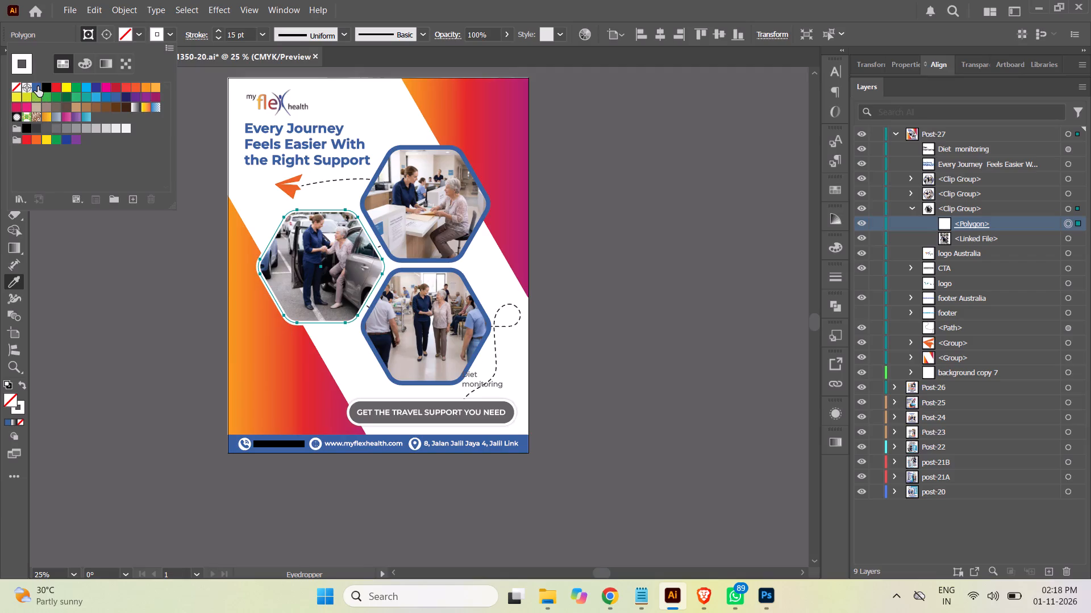
{"action": "left_click", "coordinate": [38, 86]}
{"action": "left_click", "coordinate": [624, 224]}
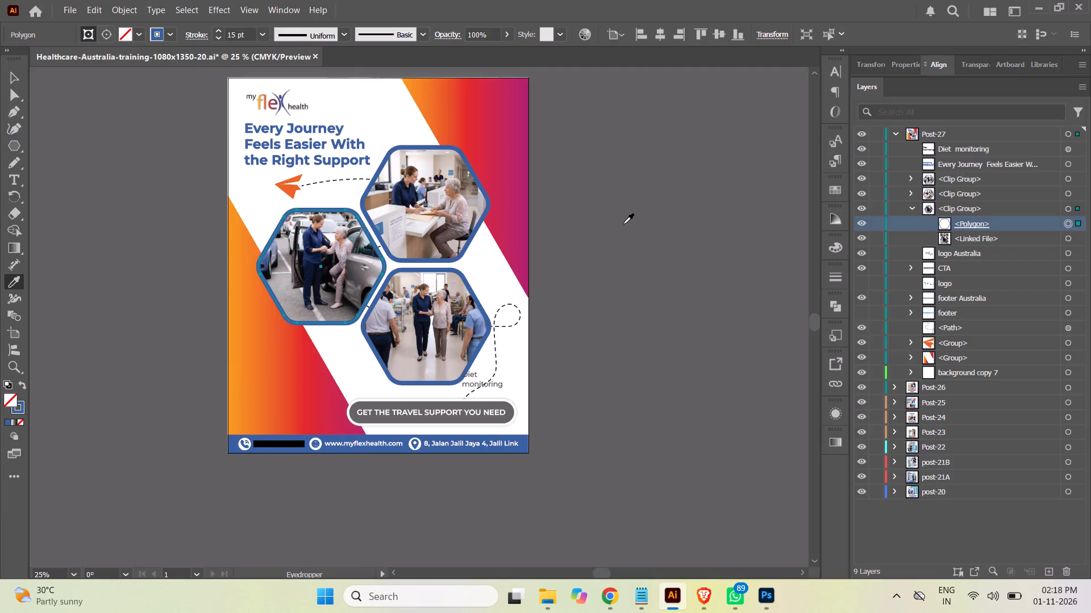
{"action": "left_click", "coordinate": [10, 78]}
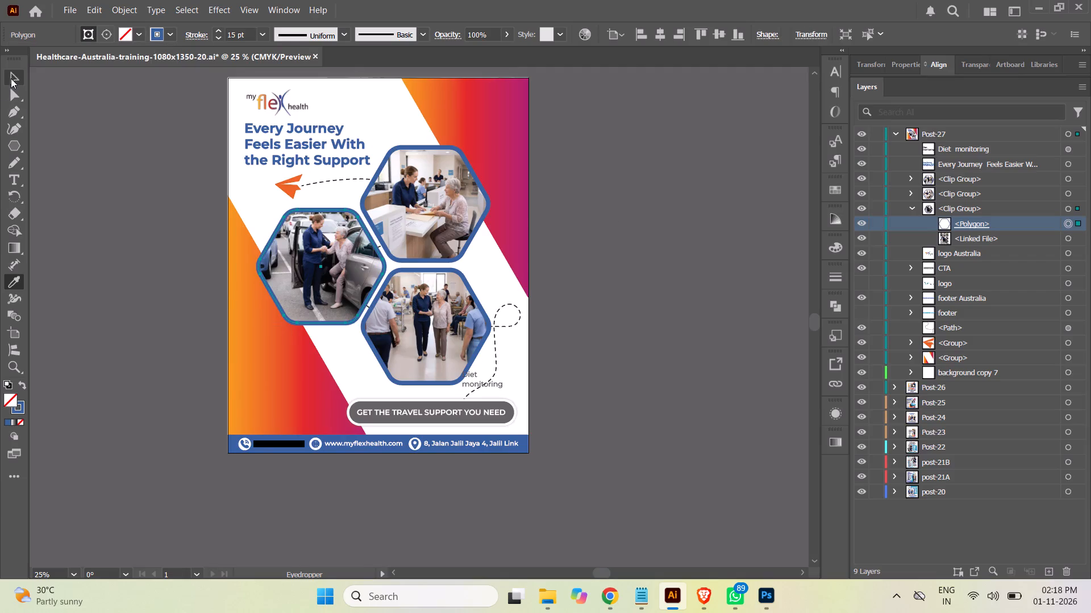
{"action": "left_click", "coordinate": [55, 136]}
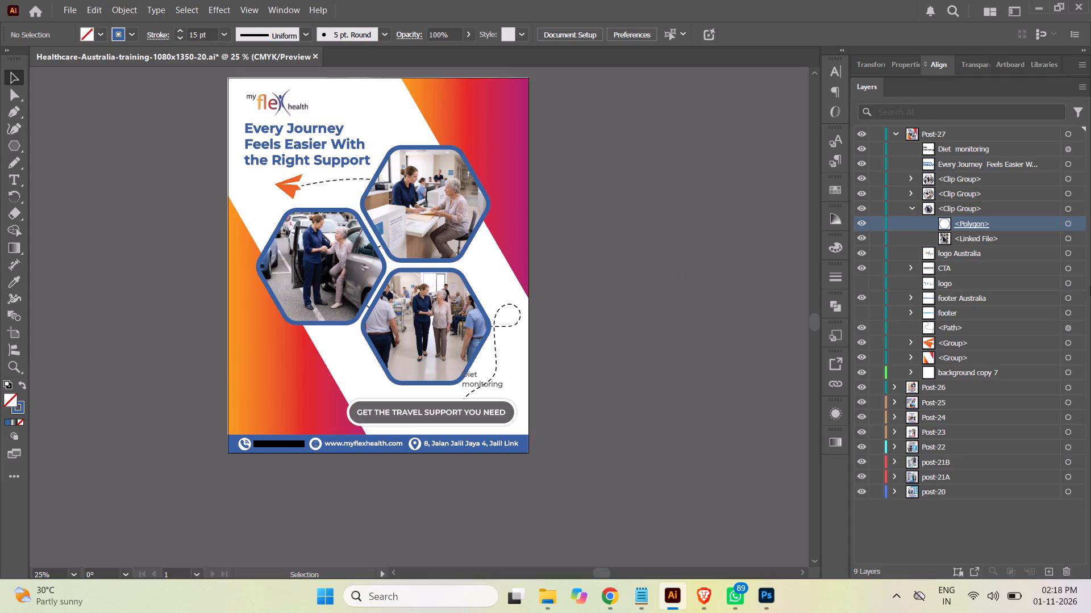
{"action": "left_click", "coordinate": [912, 208]}
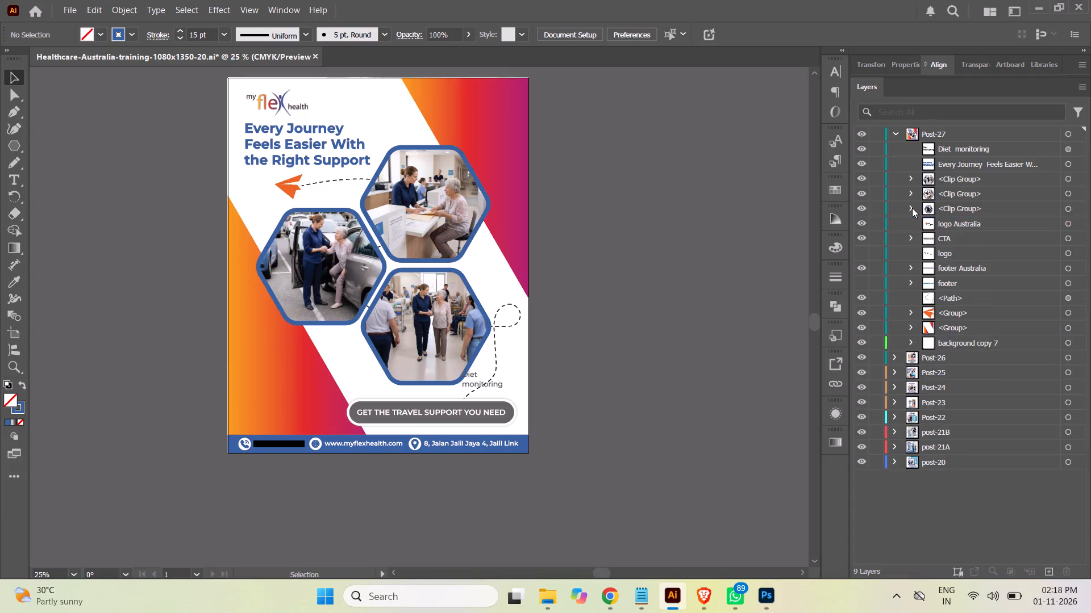
Select the clip group of the hospital picture in the Post-27 layer.
{"action": "left_click", "coordinate": [1071, 178]}
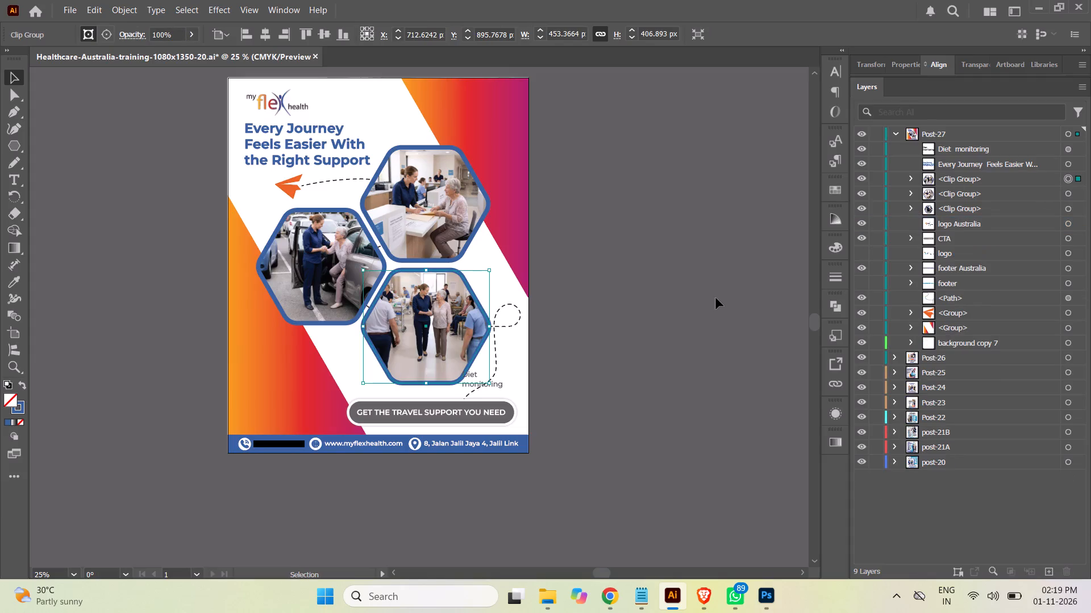
{"action": "key", "text": "ctrl+equal"}
{"action": "key", "text": "ctrl+equal"}
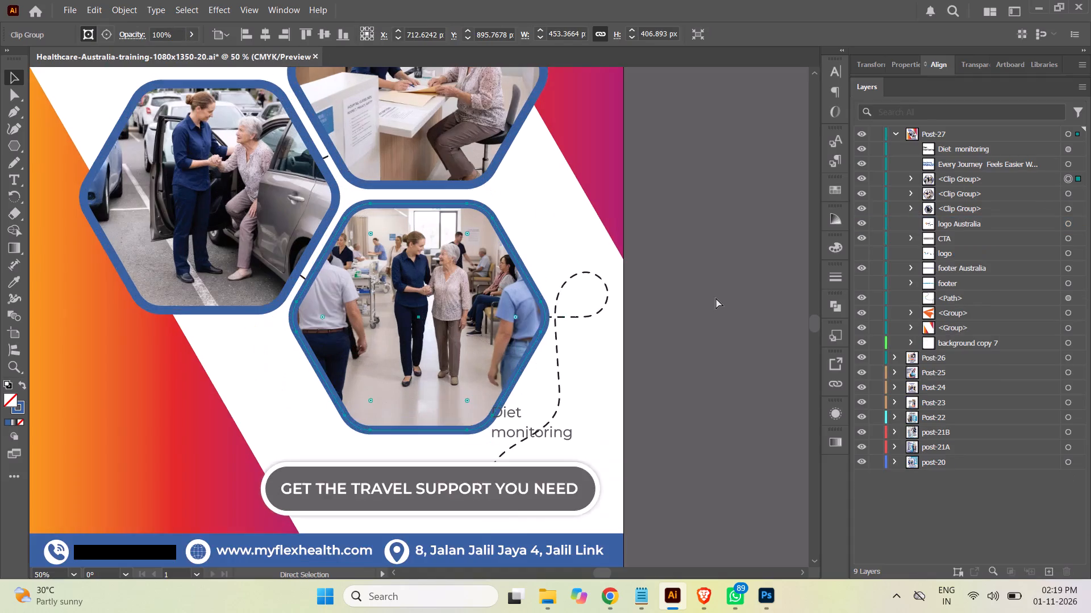
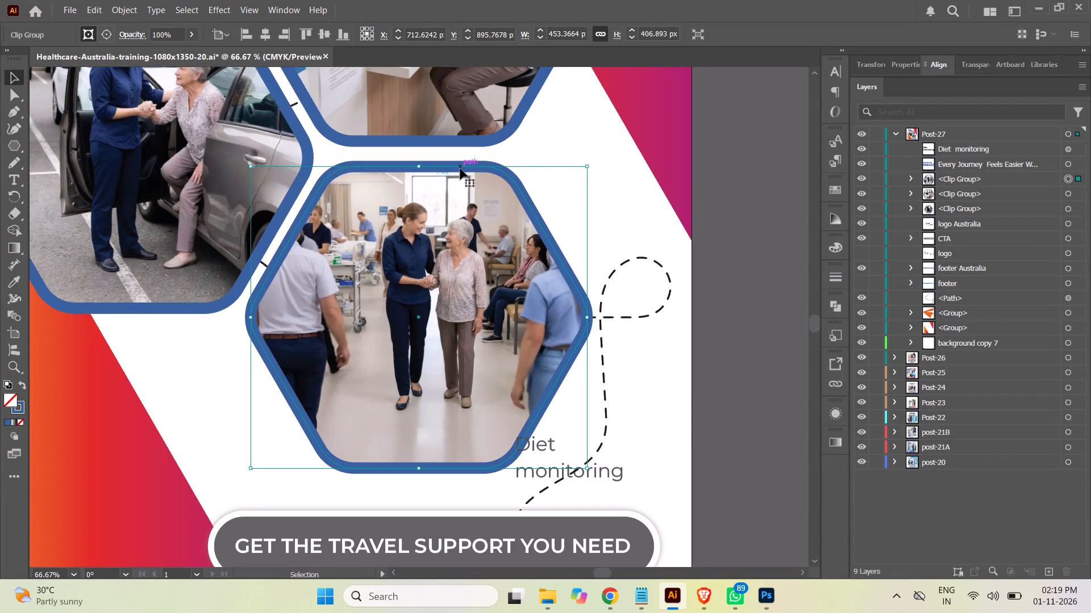
Nudge the hospital picture's clip group about 4 px right and 4 px up, and deselect it.
{"action": "left_click_drag", "start_coordinate": [460, 169], "coordinate": [463, 166]}
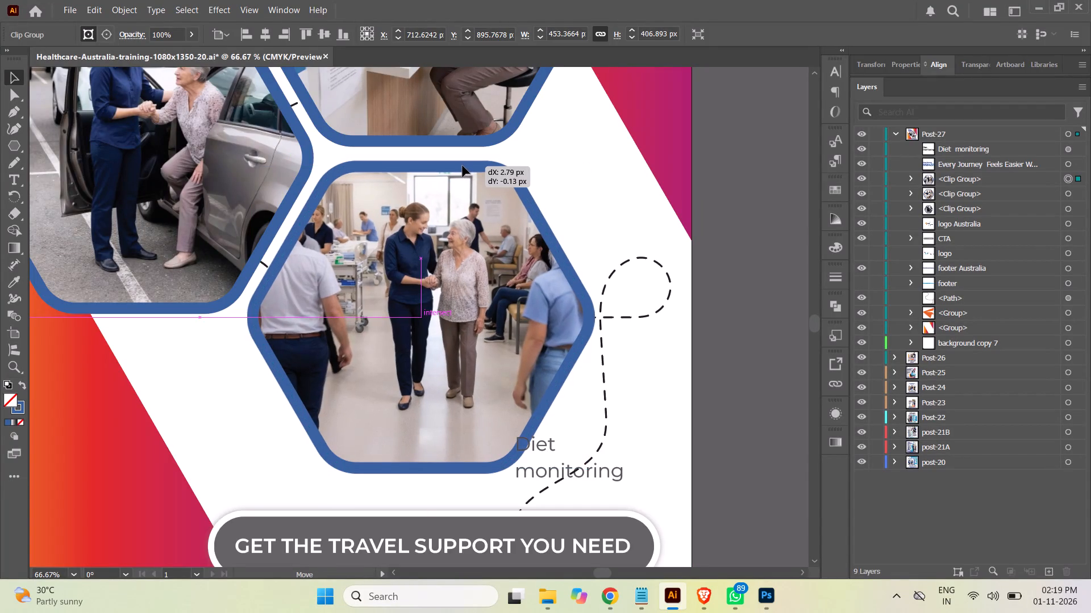
{"action": "left_click_drag", "start_coordinate": [463, 166], "coordinate": [463, 163]}
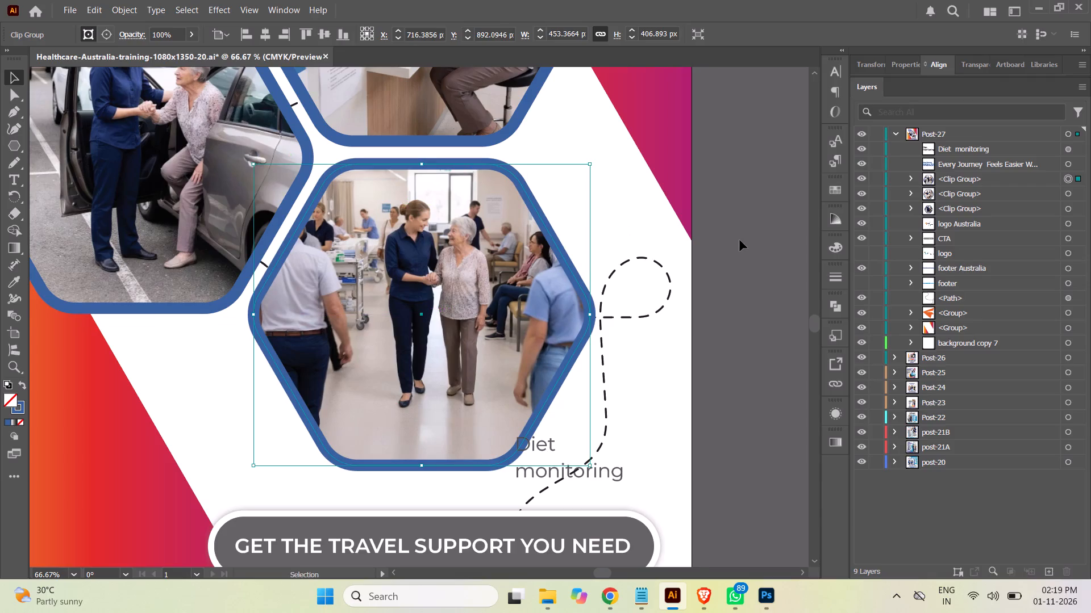
{"action": "left_click", "coordinate": [749, 259]}
Draw a rectangle about 355 by 105 px across the bottom of the hospital hexagon picture.
{"action": "key", "text": "ctrl+minus"}
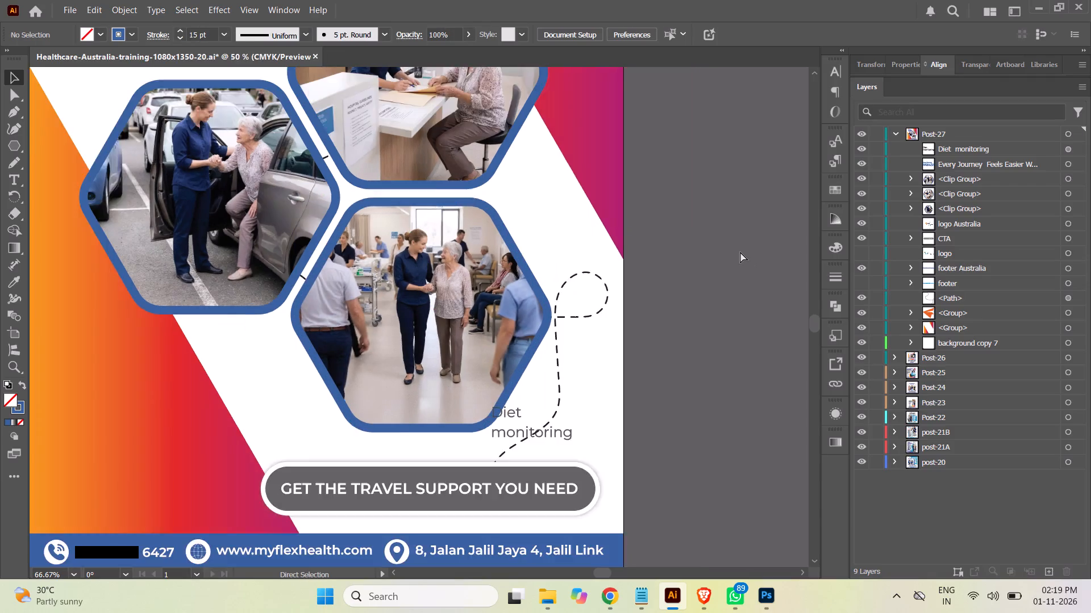
{"action": "key", "text": "ctrl+minus"}
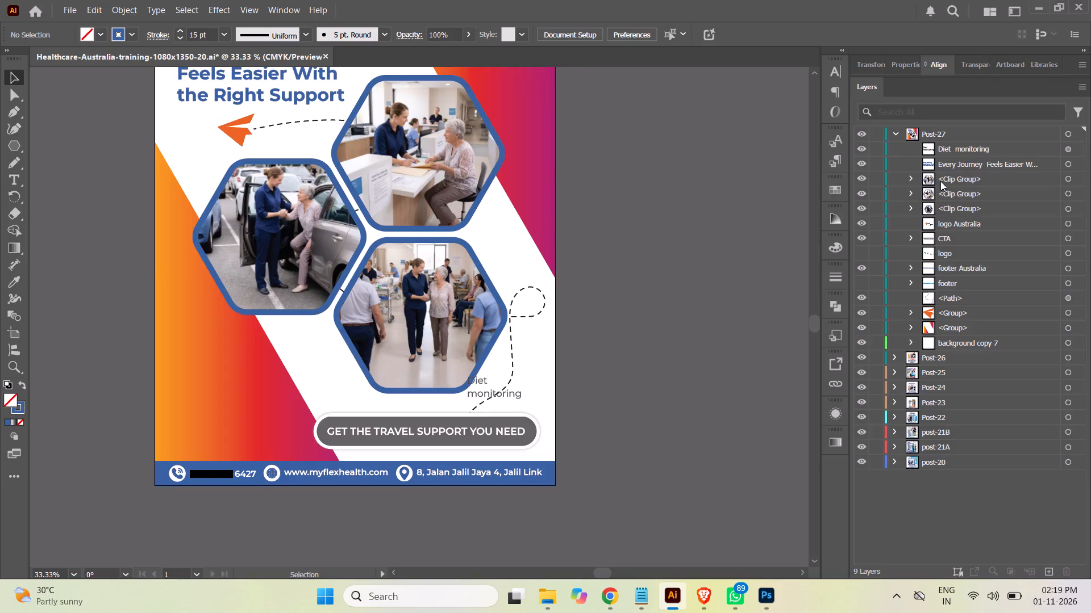
{"action": "left_click", "coordinate": [1066, 179]}
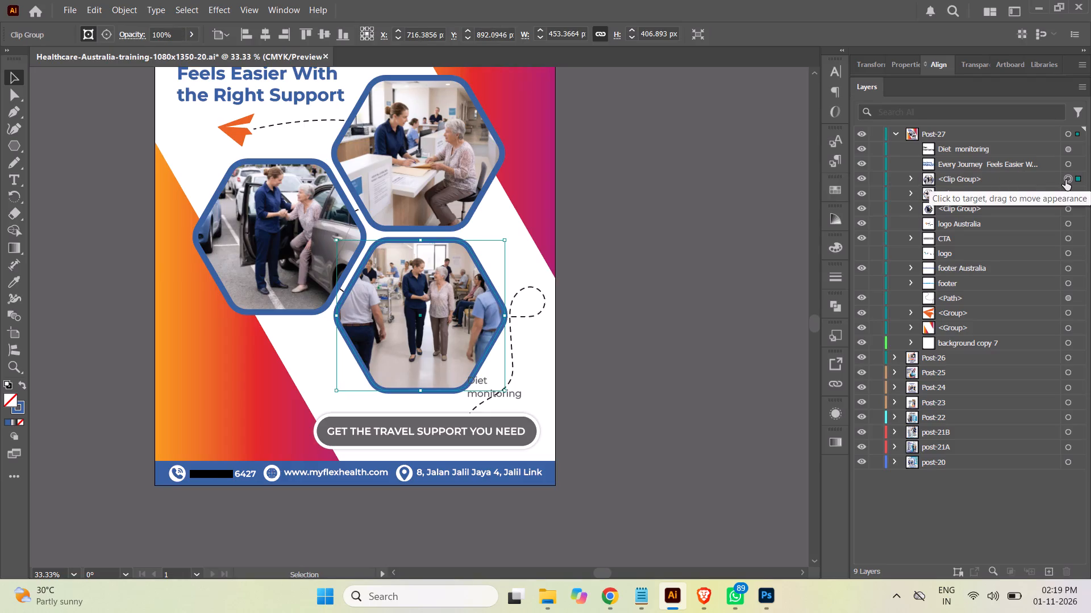
{"action": "left_click", "coordinate": [910, 178]}
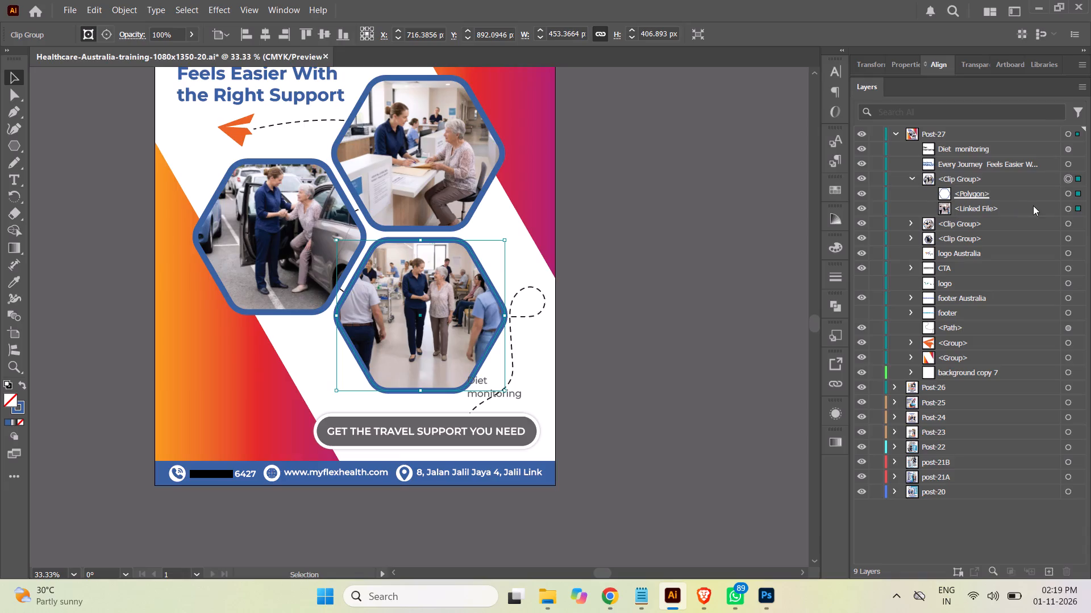
{"action": "left_click", "coordinate": [1067, 210]}
{"action": "left_click", "coordinate": [1042, 208]}
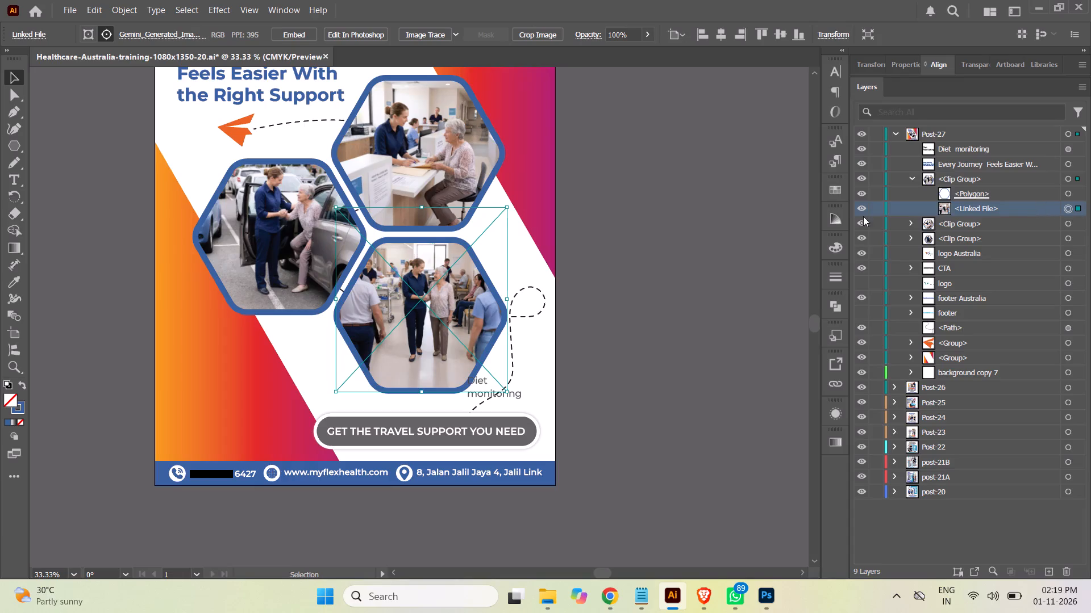
{"action": "key", "text": "ctrl+equal"}
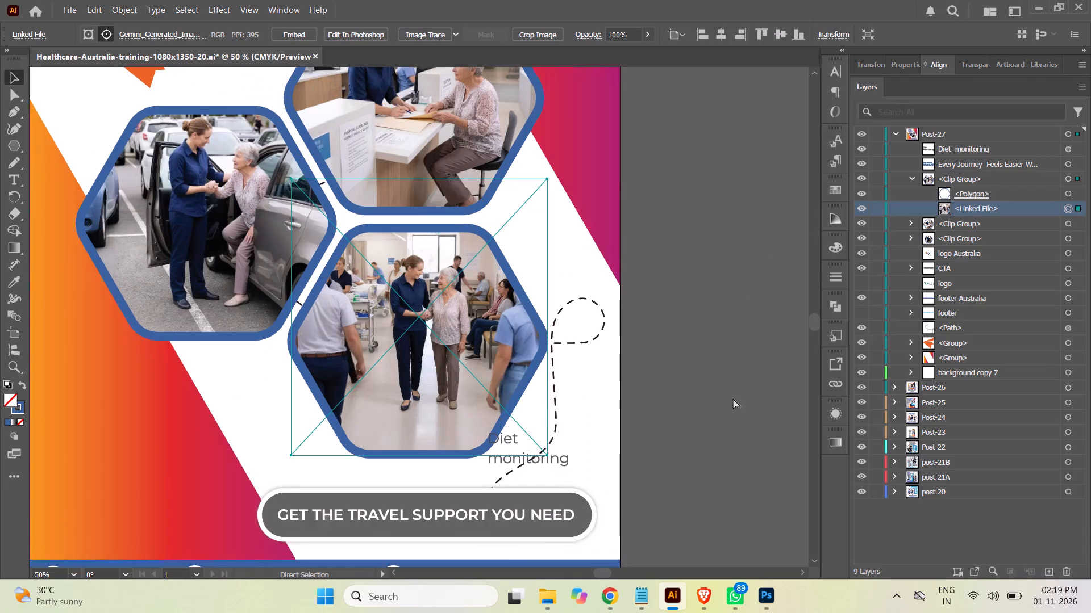
{"action": "key", "text": "ctrl+equal"}
{"action": "key", "text": "ctrl+equal"}
{"action": "scroll", "coordinate": [761, 338], "scroll_direction": "down", "scroll_amount": 1}
{"action": "scroll", "coordinate": [761, 338], "scroll_direction": "up", "scroll_amount": 1}
{"action": "scroll", "coordinate": [761, 338], "scroll_direction": "down", "scroll_amount": 2}
{"action": "scroll", "coordinate": [759, 336], "scroll_direction": "up", "scroll_amount": 2}
{"action": "scroll", "coordinate": [758, 336], "scroll_direction": "down", "scroll_amount": 5}
{"action": "scroll", "coordinate": [757, 334], "scroll_direction": "up", "scroll_amount": 5}
{"action": "scroll", "coordinate": [757, 334], "scroll_direction": "down", "scroll_amount": 3}
{"action": "scroll", "coordinate": [753, 329], "scroll_direction": "up", "scroll_amount": 1}
{"action": "scroll", "coordinate": [753, 329], "scroll_direction": "down", "scroll_amount": 16}
{"action": "scroll", "coordinate": [753, 329], "scroll_direction": "up", "scroll_amount": 2}
{"action": "scroll", "coordinate": [752, 329], "scroll_direction": "down", "scroll_amount": 1}
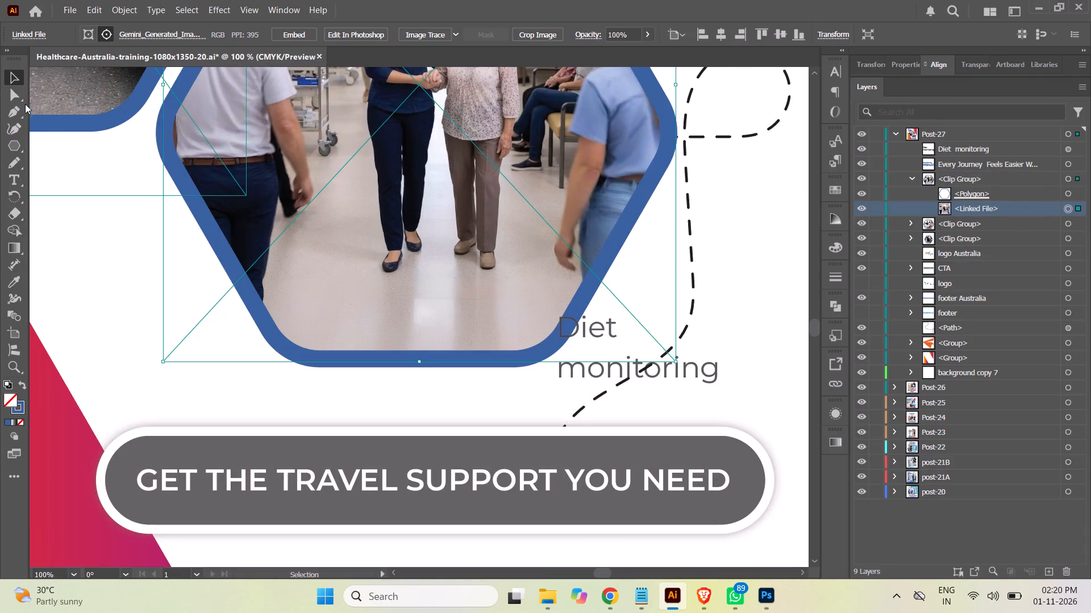
{"action": "left_click", "coordinate": [21, 150]}
{"action": "left_click", "coordinate": [78, 148]}
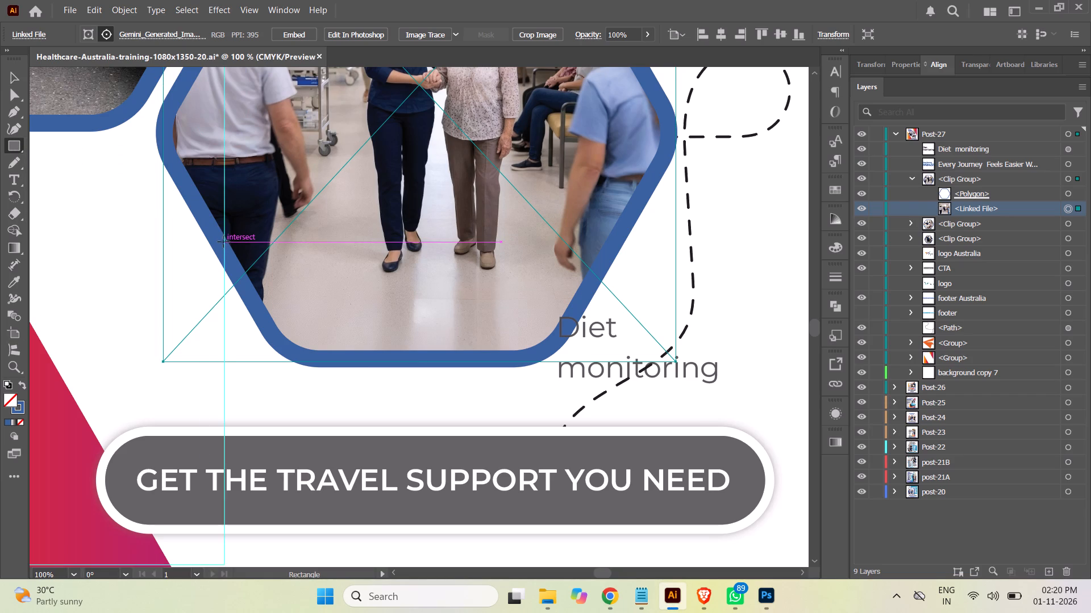
{"action": "left_click_drag", "start_coordinate": [222, 240], "coordinate": [552, 295]}
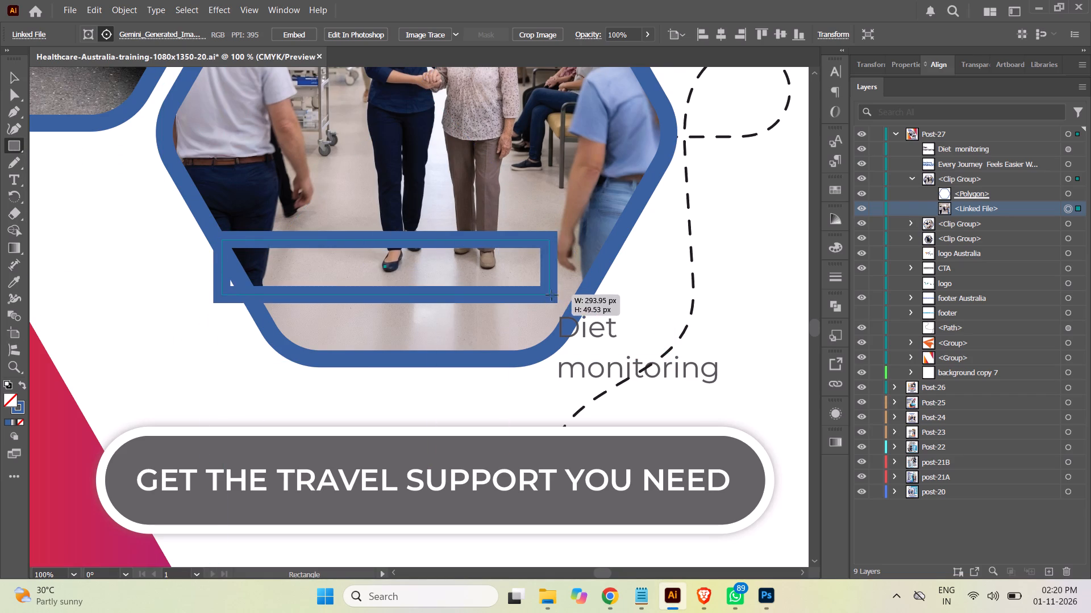
{"action": "left_click_drag", "start_coordinate": [552, 295], "coordinate": [571, 354]}
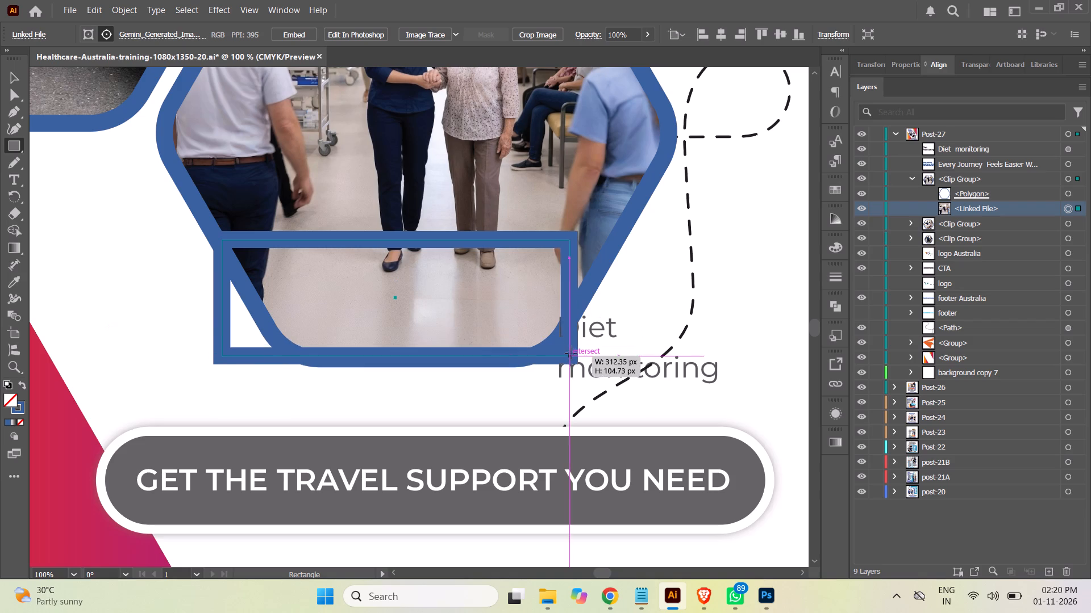
{"action": "left_click_drag", "start_coordinate": [571, 354], "coordinate": [618, 360]}
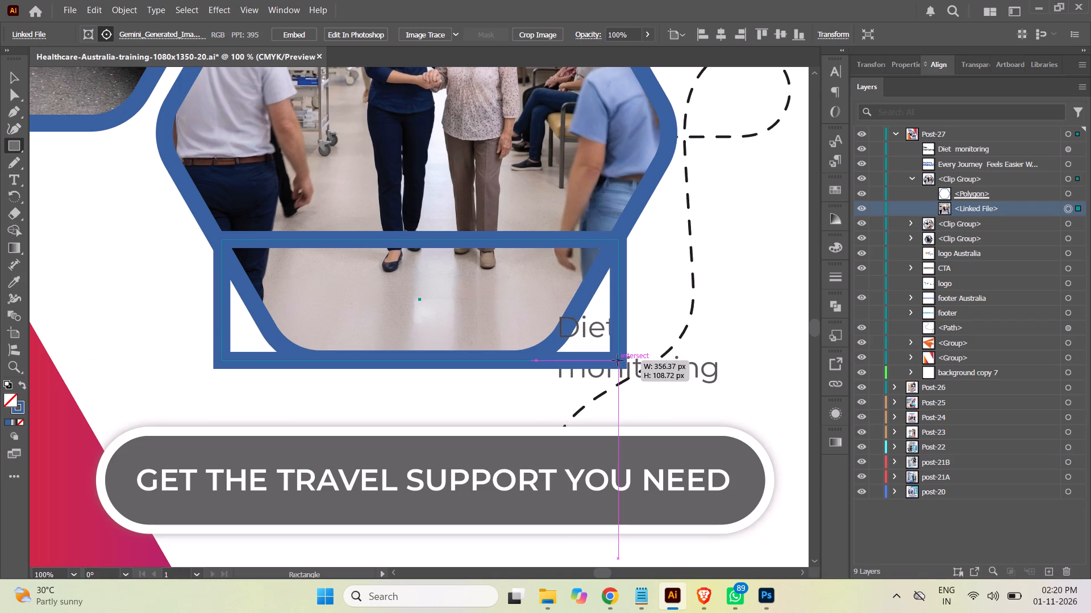
{"action": "left_click_drag", "start_coordinate": [618, 360], "coordinate": [614, 357]}
Remove the new rectangle's stroke and fill it with the copied footer blue, hex 39609e.
{"action": "left_click", "coordinate": [132, 33]}
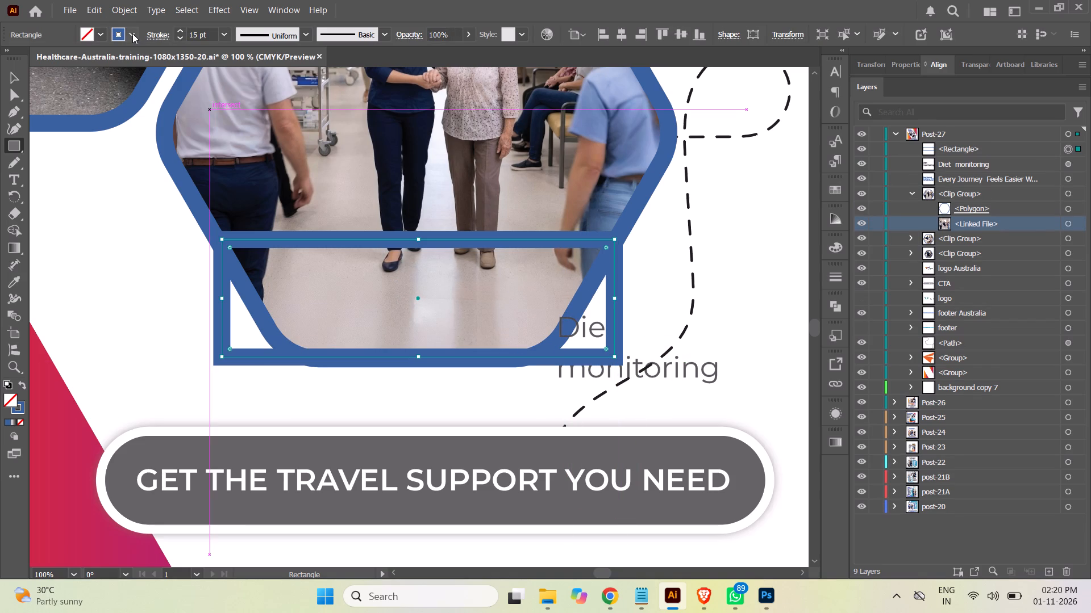
{"action": "left_click", "coordinate": [11, 90]}
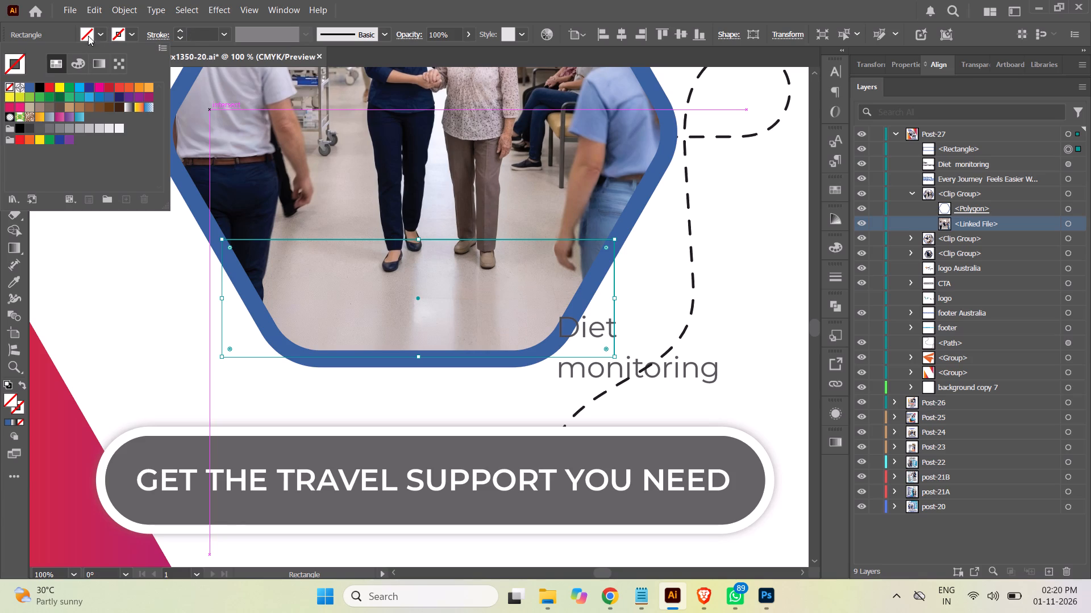
{"action": "left_click", "coordinate": [101, 33]}
{"action": "left_click", "coordinate": [105, 35]}
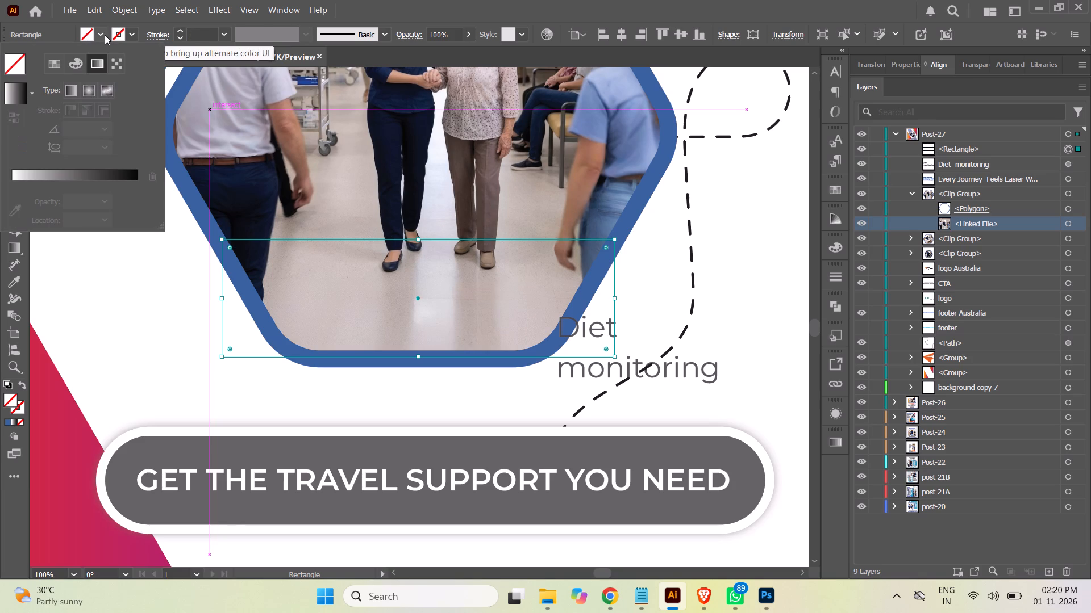
{"action": "left_click", "coordinate": [90, 33]}
{"action": "left_click", "coordinate": [89, 33]}
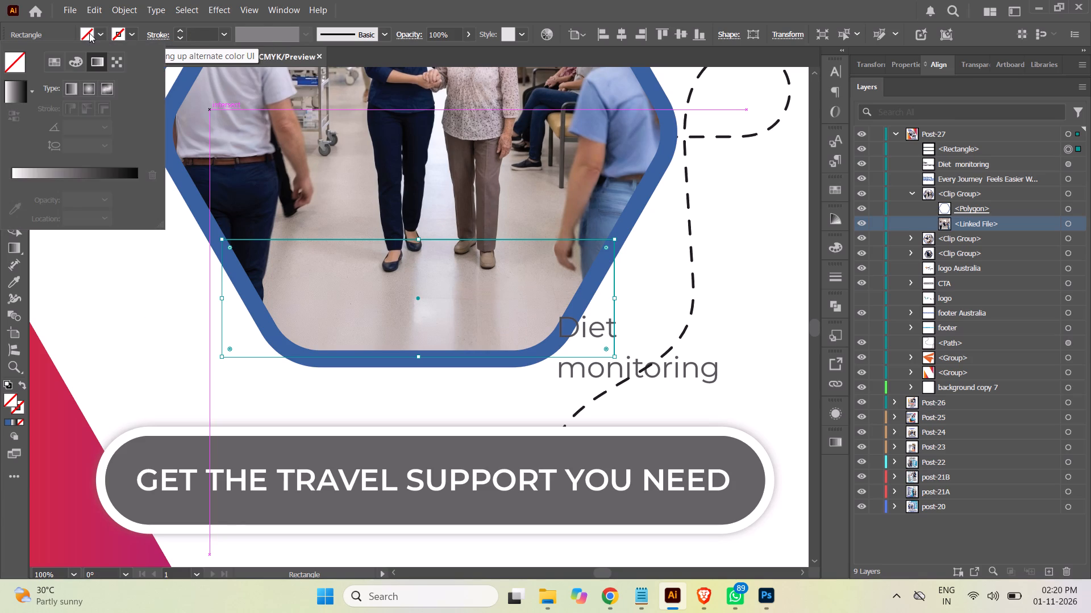
{"action": "left_click", "coordinate": [89, 33]}
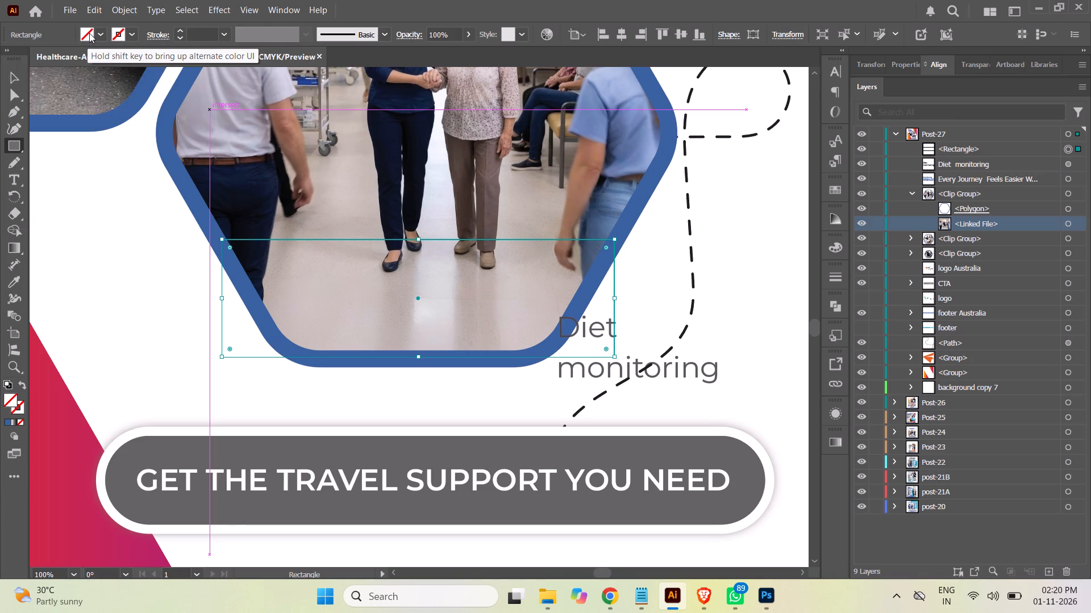
{"action": "left_click", "coordinate": [89, 33]}
{"action": "double_click", "coordinate": [20, 62]}
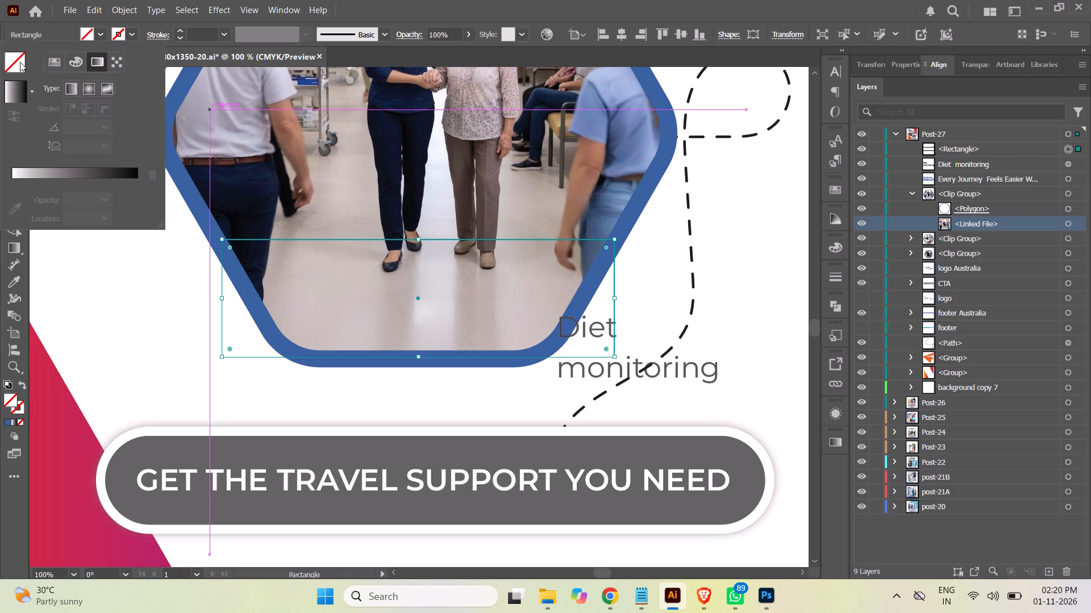
{"action": "left_click", "coordinate": [99, 35]}
{"action": "left_click", "coordinate": [100, 36]}
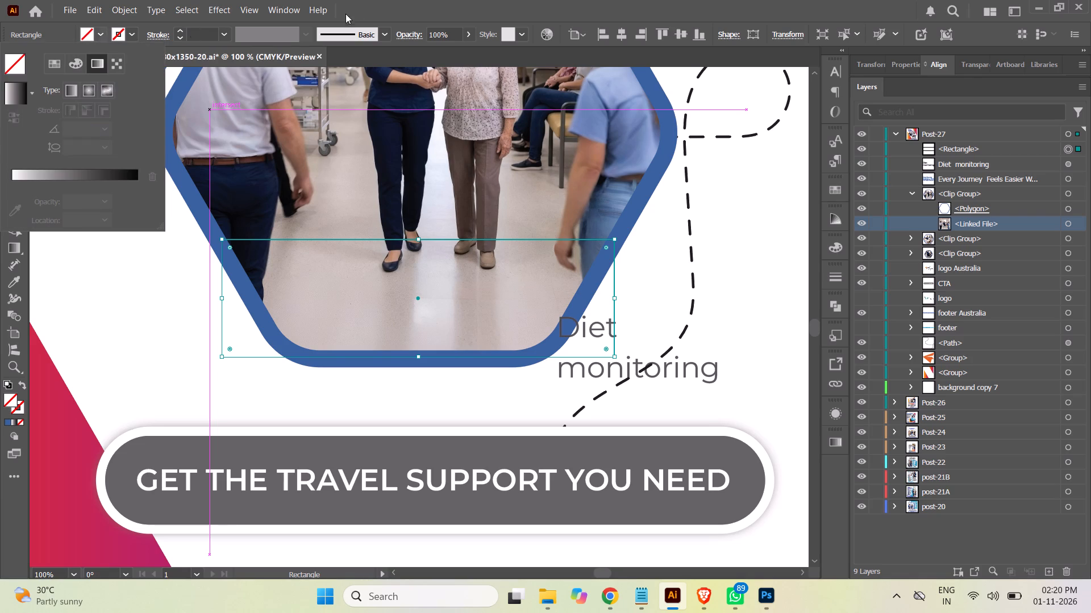
{"action": "left_click", "coordinate": [401, 3]}
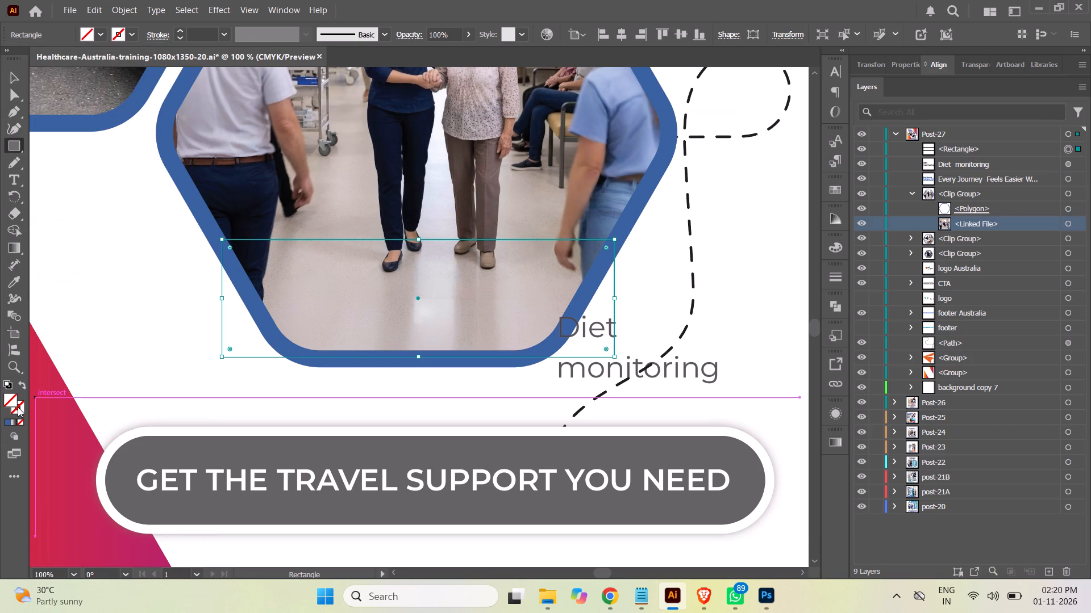
{"action": "double_click", "coordinate": [5, 395]}
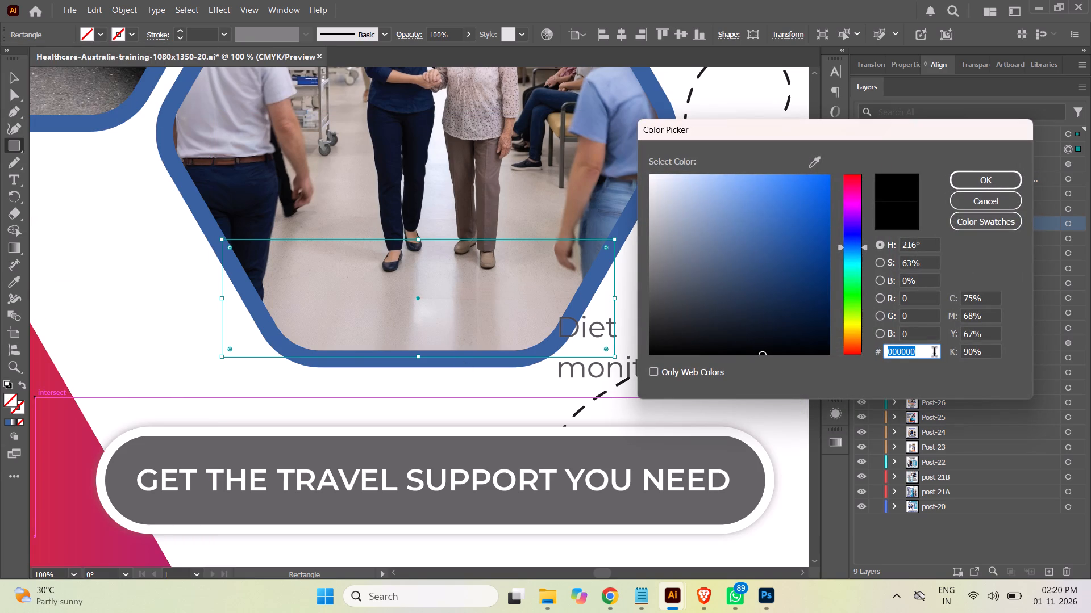
{"action": "key", "text": "ctrl+v"}
{"action": "left_click", "coordinate": [977, 183]}
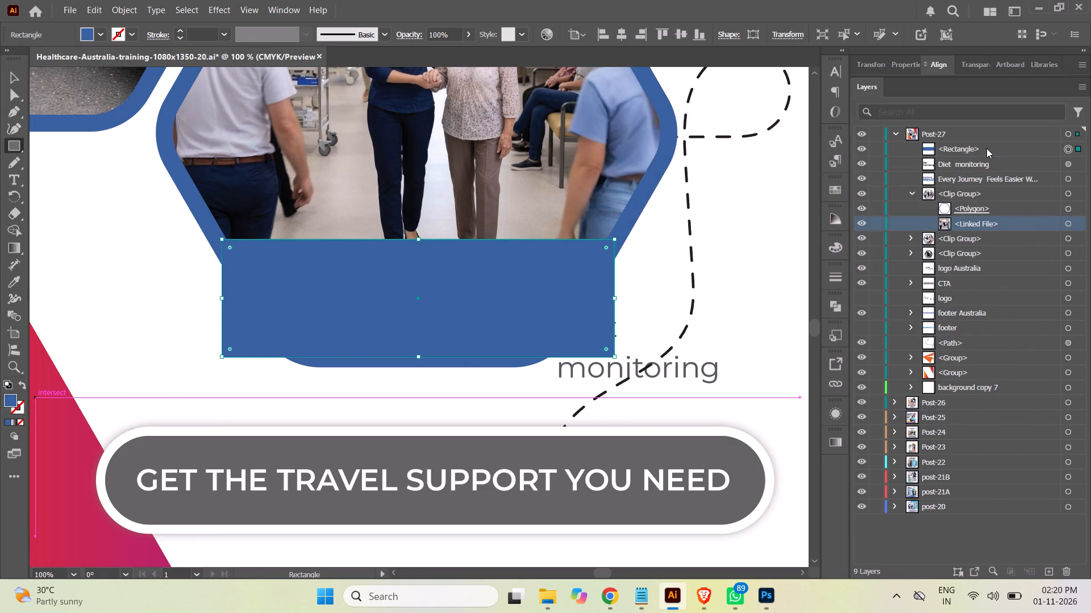
Move the blue rectangle into the hospital picture's clip group, between the polygon and the linked image.
{"action": "left_click", "coordinate": [986, 148]}
{"action": "left_click_drag", "start_coordinate": [986, 148], "coordinate": [983, 219]}
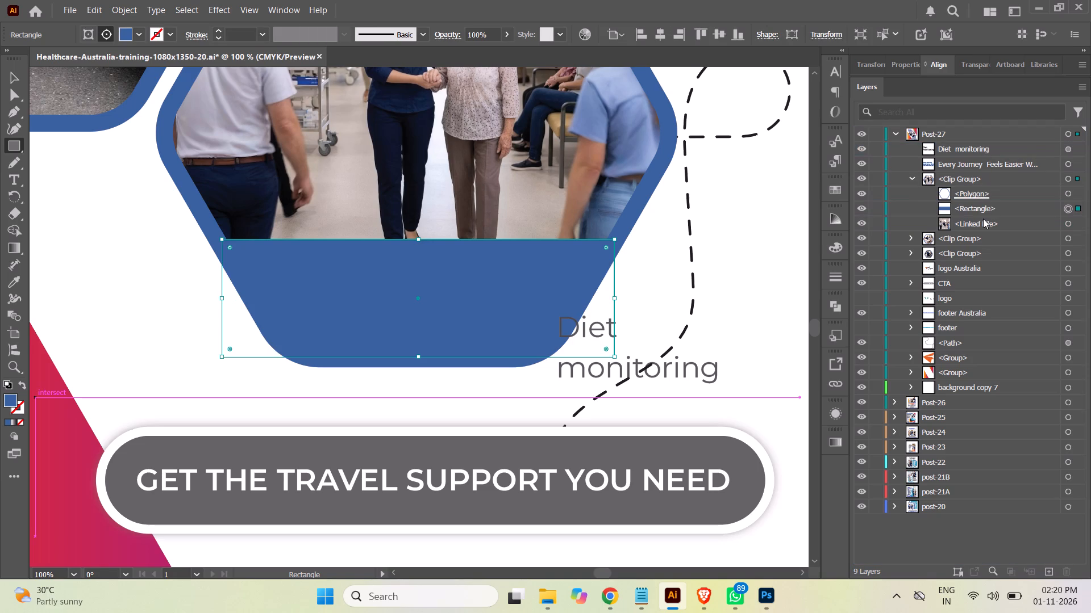
Move the "Diet monitoring" text into the hospital clip group above the rectangle and place it near the middle of the blue band.
{"action": "left_click", "coordinate": [989, 149]}
{"action": "left_click_drag", "start_coordinate": [981, 146], "coordinate": [985, 189]}
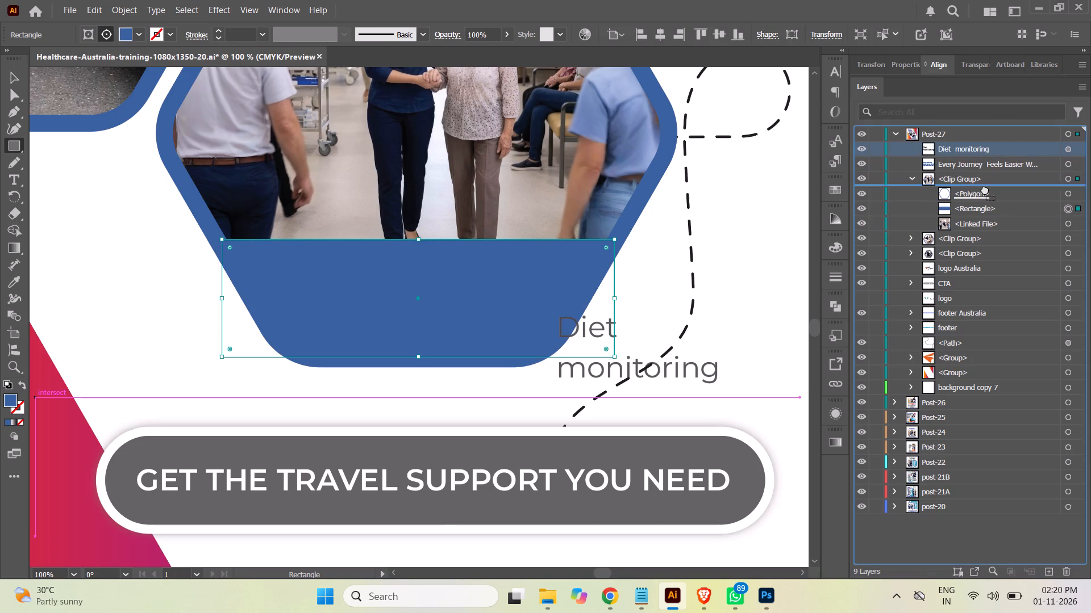
{"action": "left_click_drag", "start_coordinate": [985, 189], "coordinate": [984, 204]}
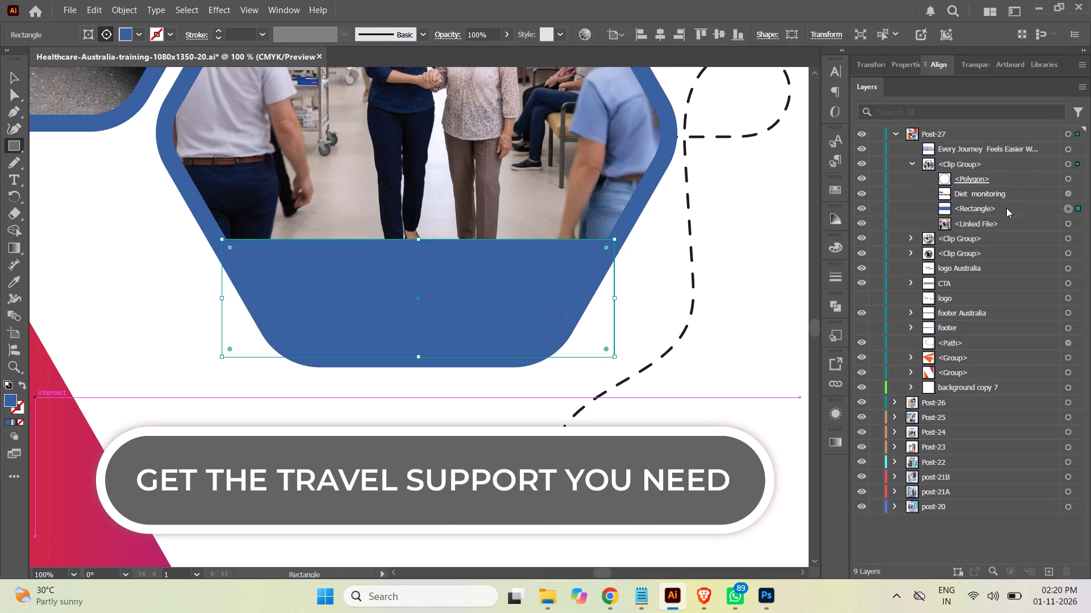
{"action": "left_click", "coordinate": [1068, 194]}
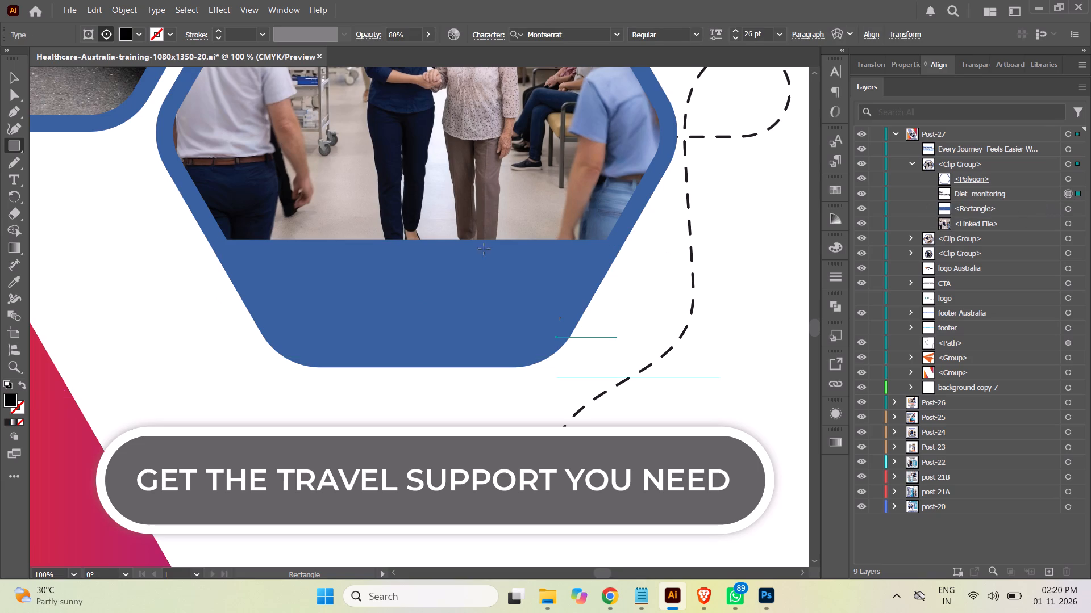
{"action": "left_click", "coordinate": [16, 74]}
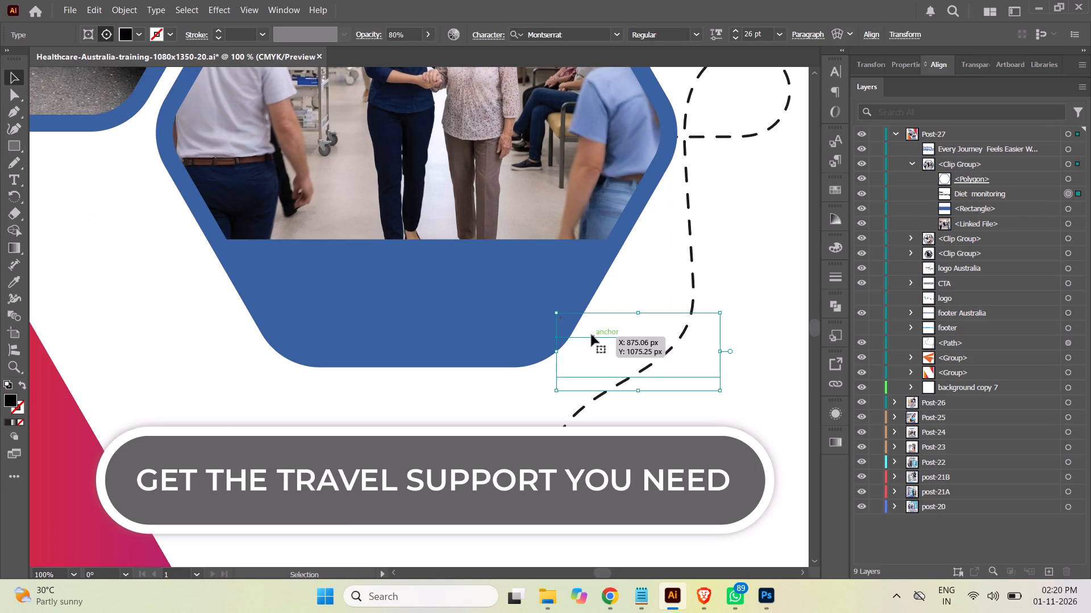
{"action": "left_click_drag", "start_coordinate": [594, 335], "coordinate": [360, 284]}
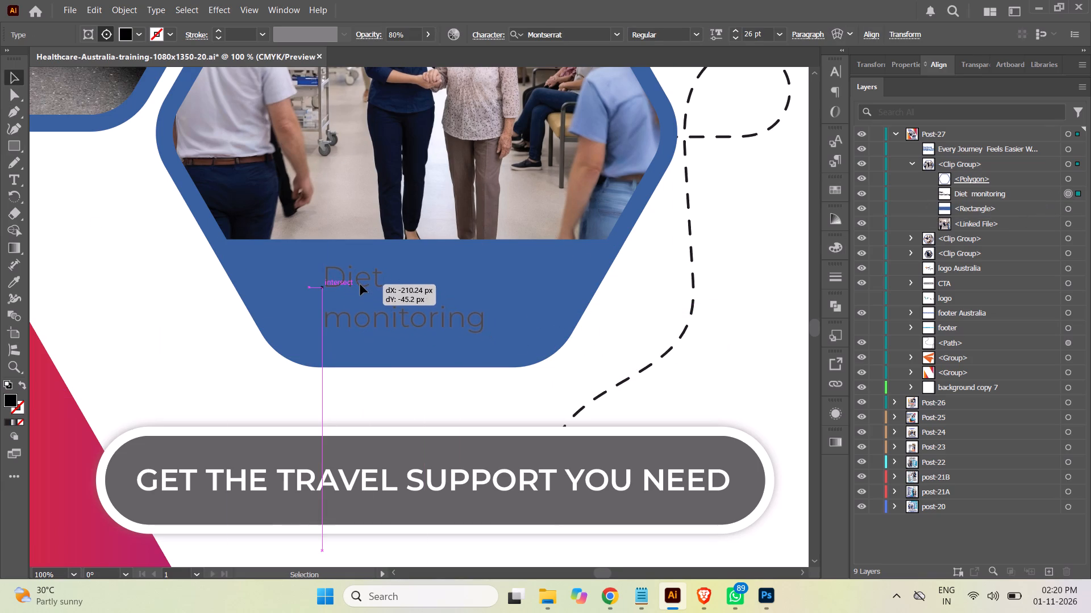
{"action": "left_click_drag", "start_coordinate": [360, 284], "coordinate": [357, 286]}
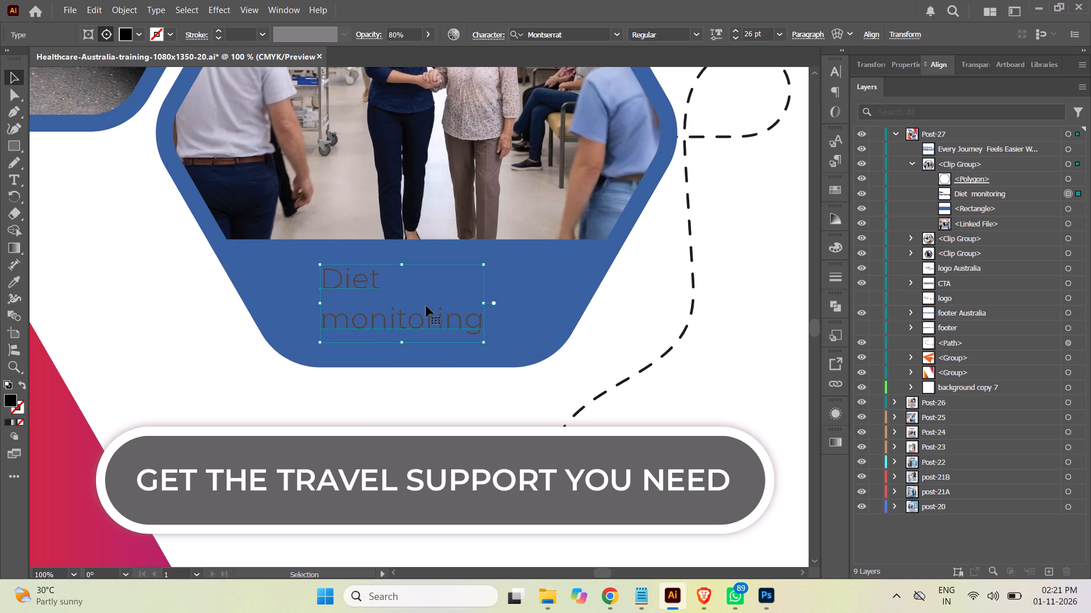
Recolour the "Diet monitoring" text with the lightest, near-white swatch of the grey colour group.
{"action": "left_click", "coordinate": [139, 32]}
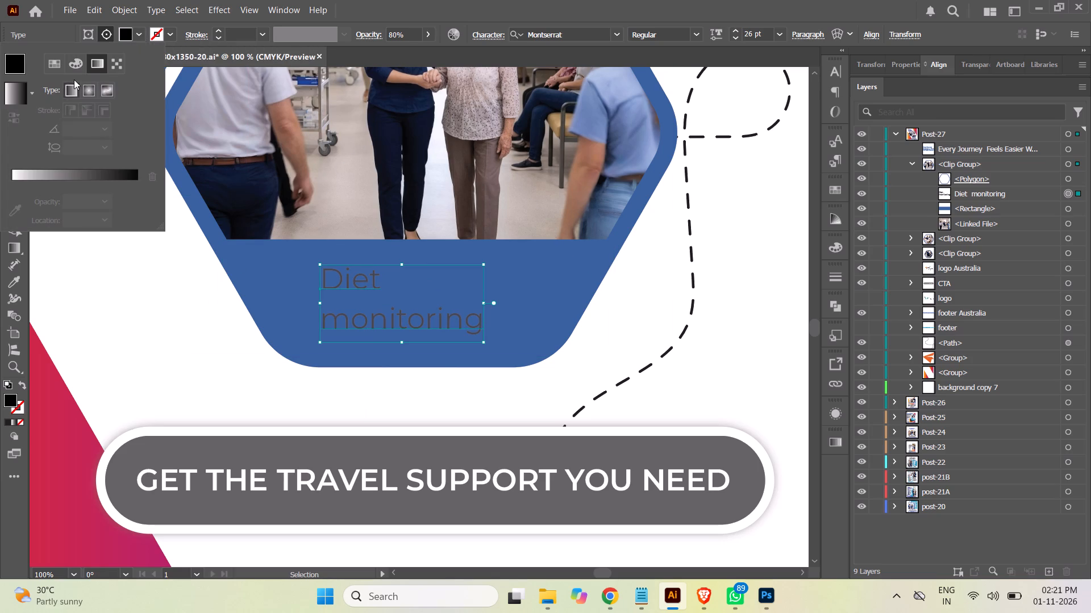
{"action": "double_click", "coordinate": [15, 65]}
{"action": "left_click", "coordinate": [15, 70]}
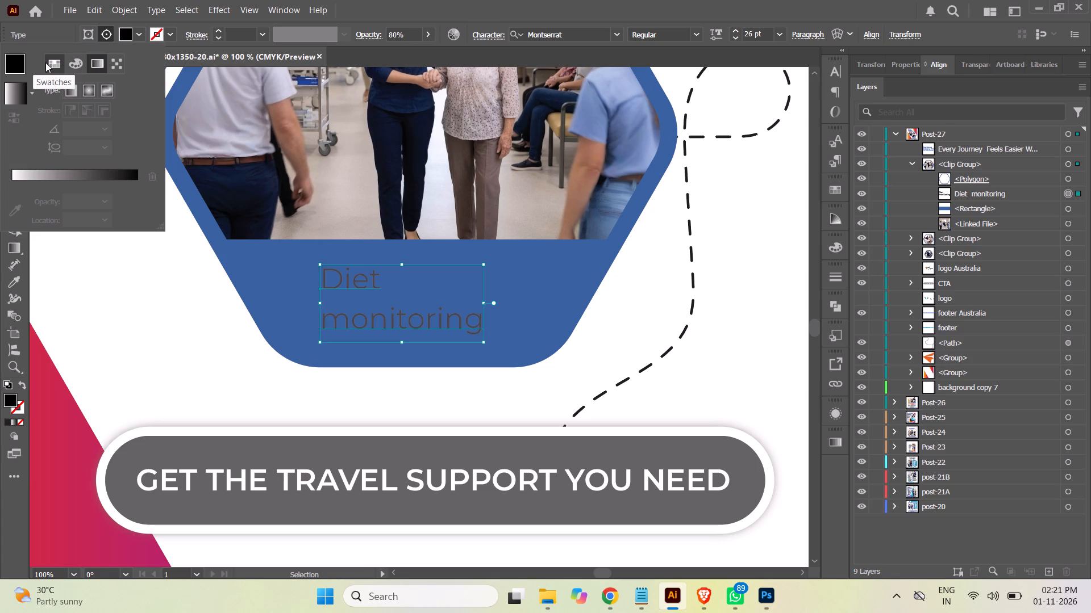
{"action": "left_click", "coordinate": [57, 62]}
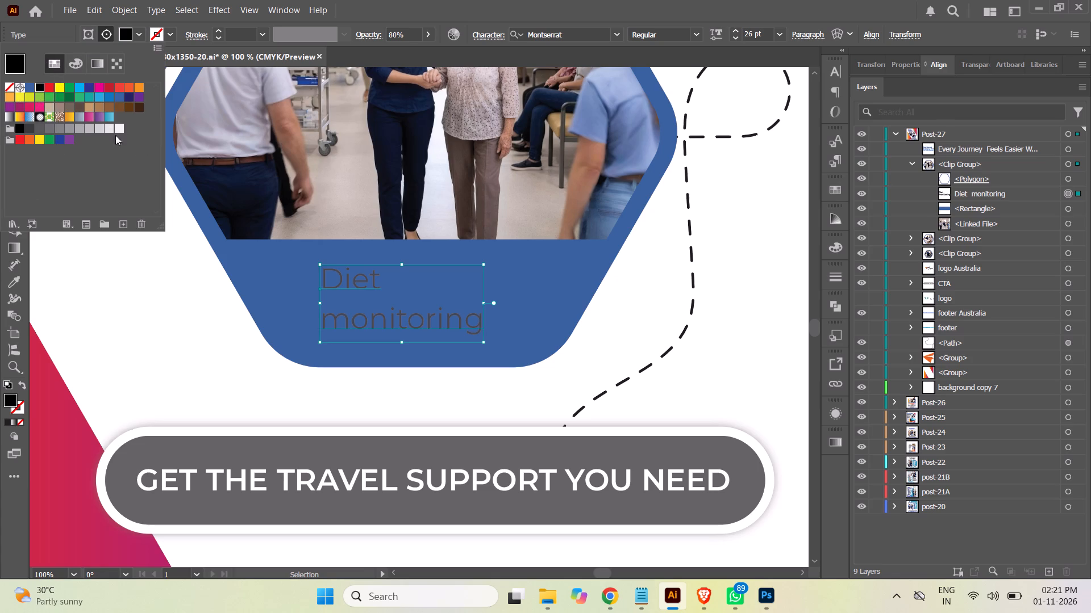
{"action": "left_click", "coordinate": [120, 128]}
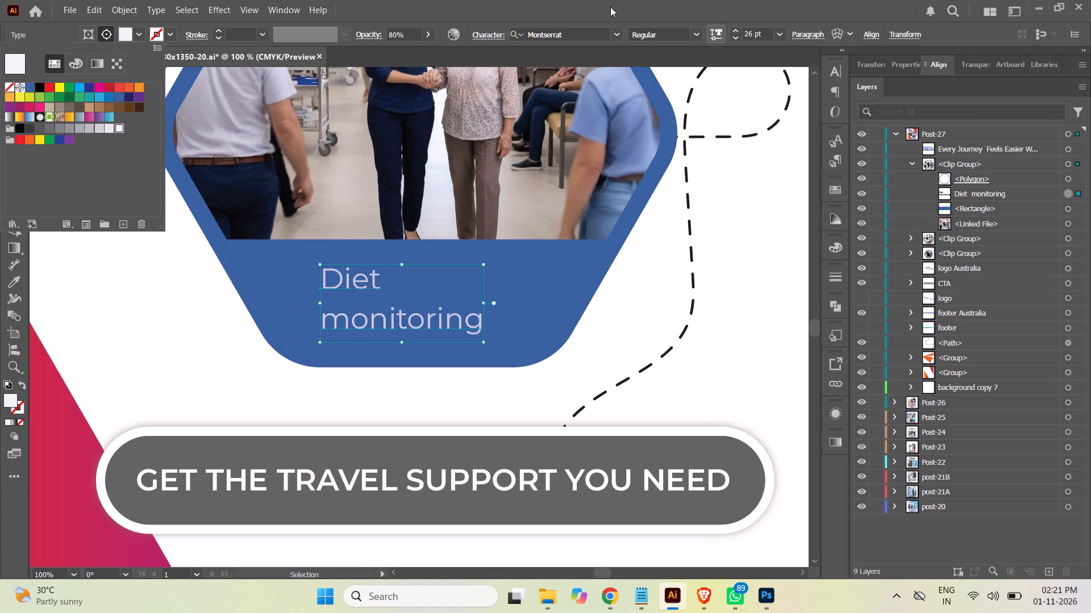
{"action": "left_click", "coordinate": [610, 7]}
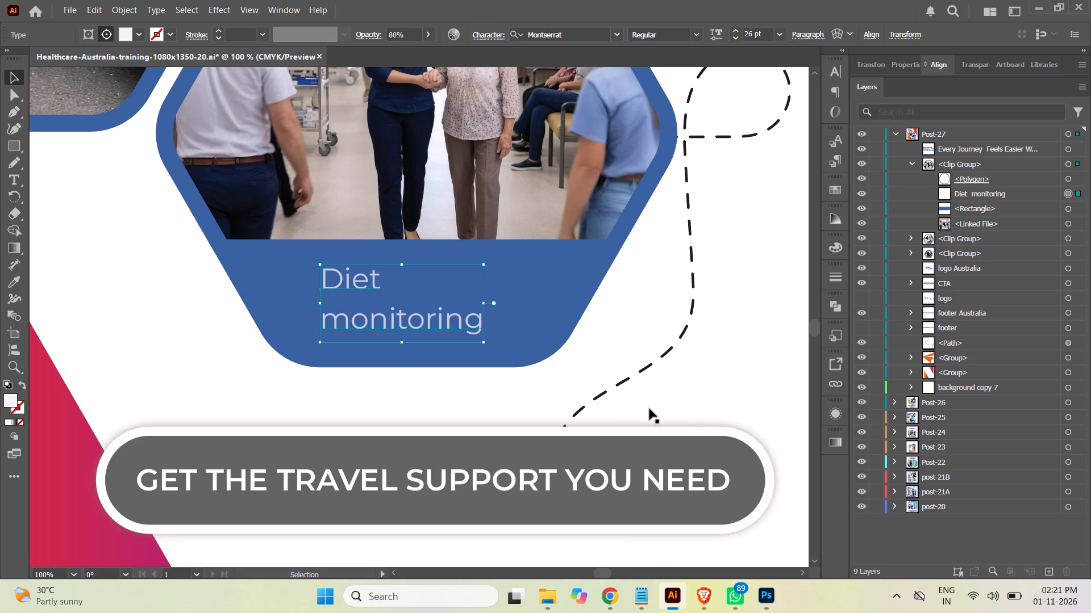
Switch to Chrome and copy the "Help navigating busy environments" pointer from the Mobility Assistance task in Asana.
{"action": "left_click", "coordinate": [612, 597]}
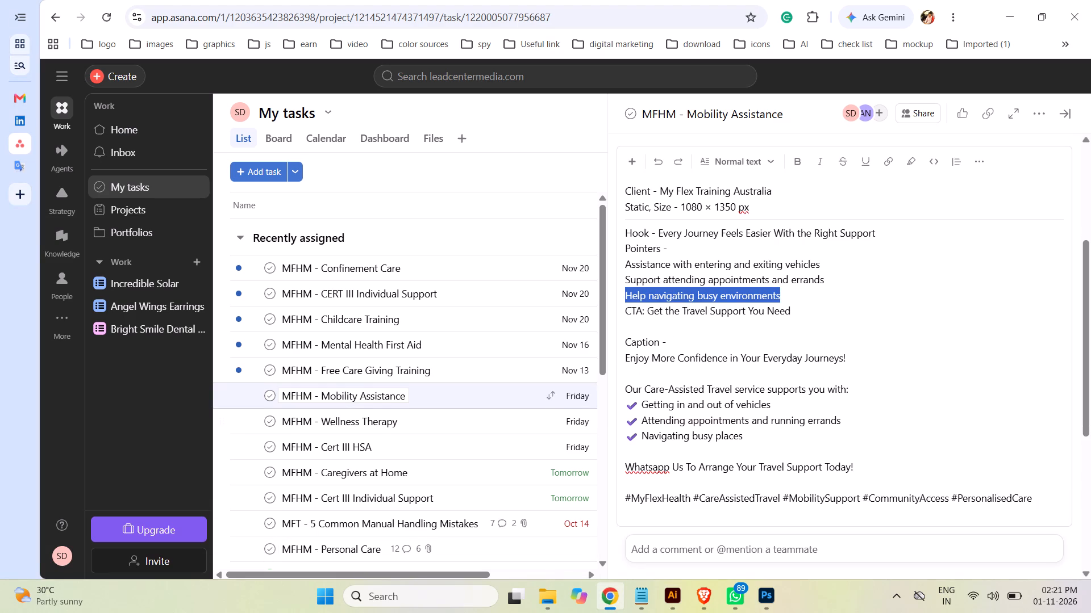
{"action": "right_click", "coordinate": [717, 297]}
{"action": "left_click", "coordinate": [777, 288]}
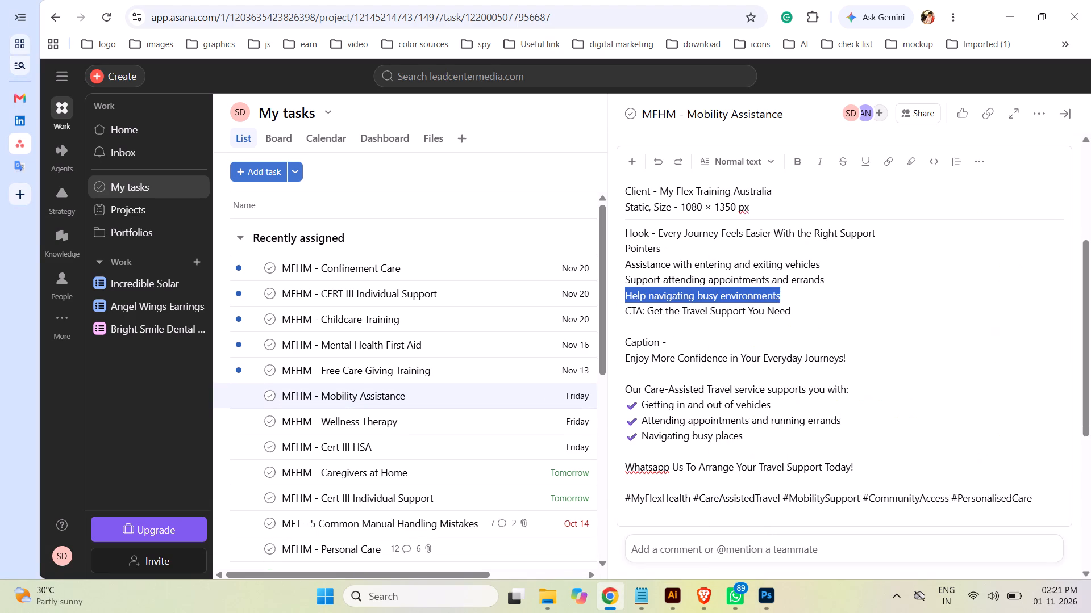
Return to Illustrator and replace the "Diet monitoring" caption text with the copied "Help navigating busy environments".
{"action": "left_click", "coordinate": [765, 593]}
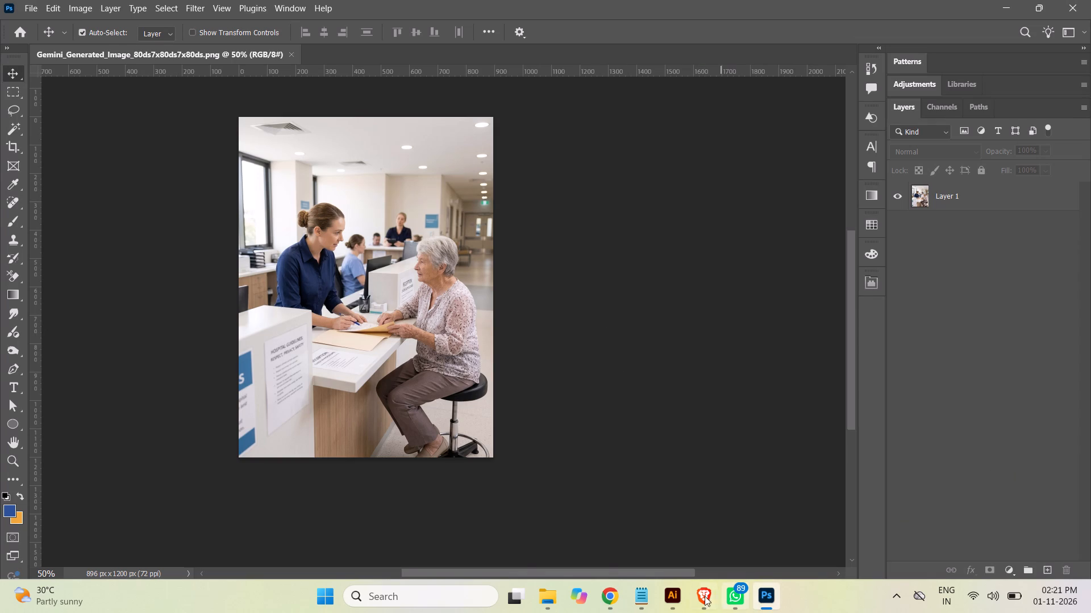
{"action": "left_click", "coordinate": [672, 590]}
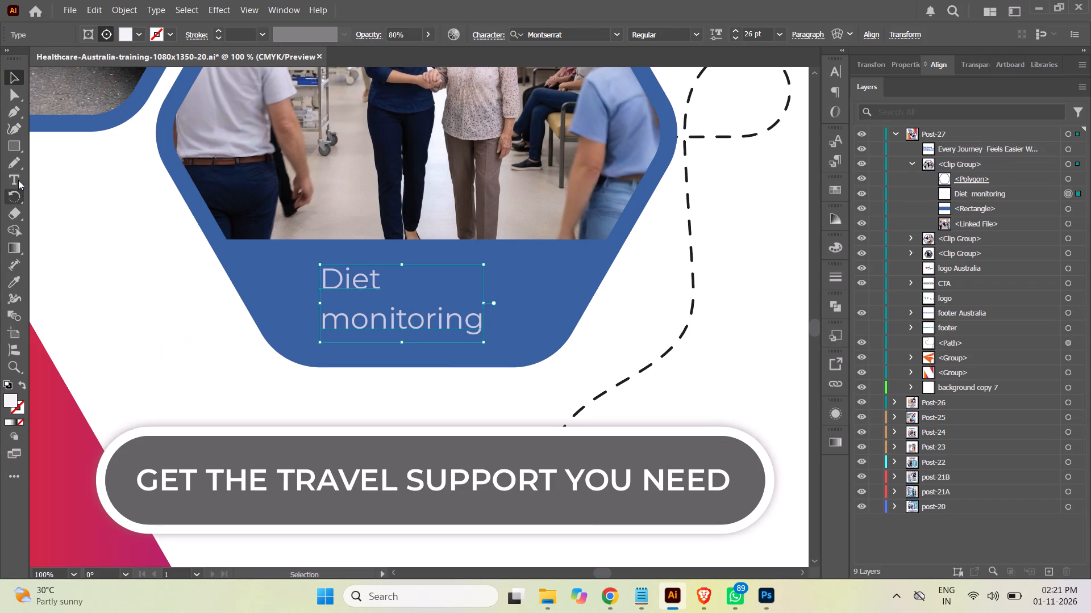
{"action": "left_click", "coordinate": [14, 178]}
{"action": "left_click_drag", "start_coordinate": [324, 278], "coordinate": [444, 308]}
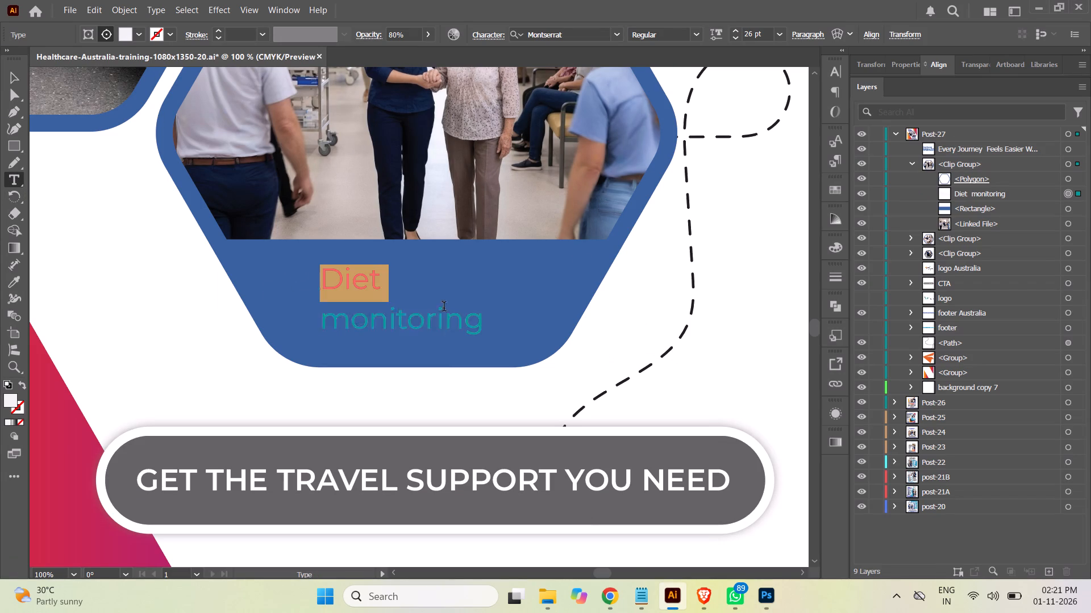
{"action": "left_click_drag", "start_coordinate": [444, 308], "coordinate": [540, 314]}
{"action": "key", "text": "ctrl+v"}
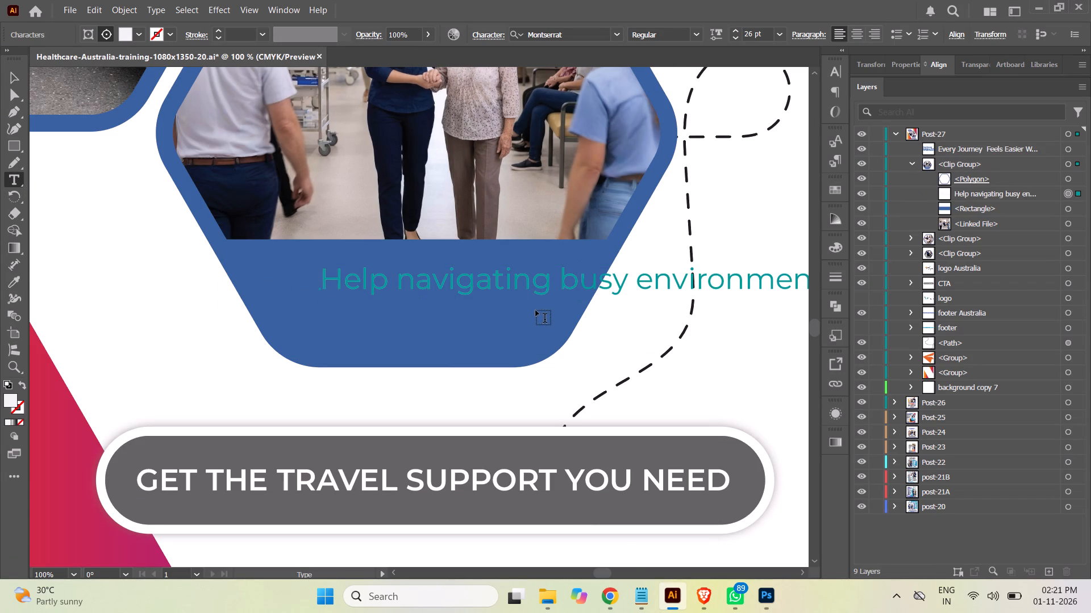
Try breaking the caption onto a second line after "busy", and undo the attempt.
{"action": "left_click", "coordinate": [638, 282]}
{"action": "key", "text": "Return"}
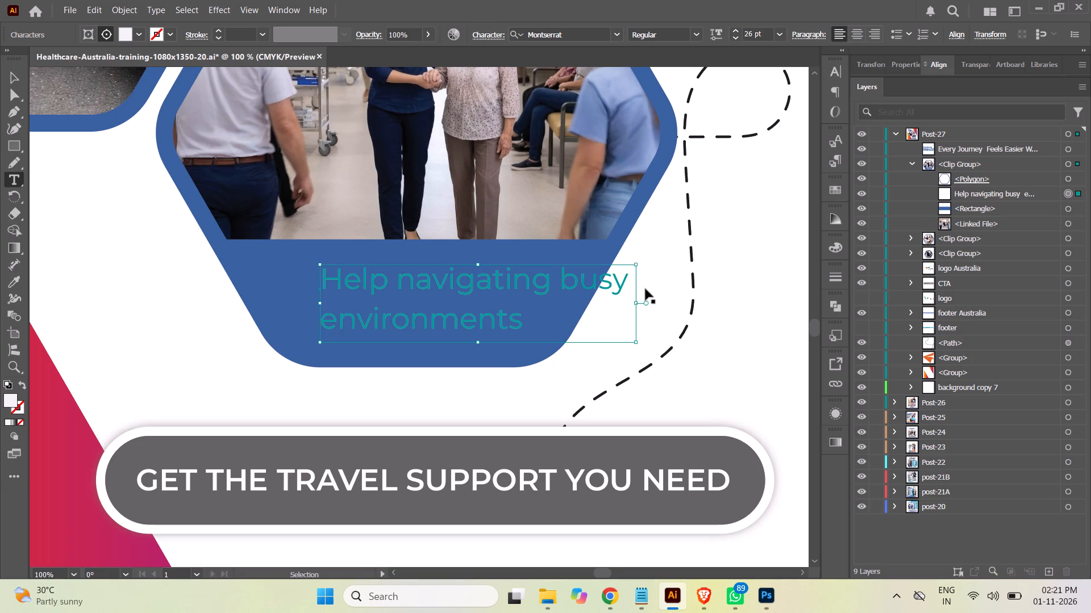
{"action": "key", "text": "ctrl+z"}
Break the caption into two lines, "Help navigating" and "busy environments", and finish editing the text.
{"action": "left_click", "coordinate": [563, 279]}
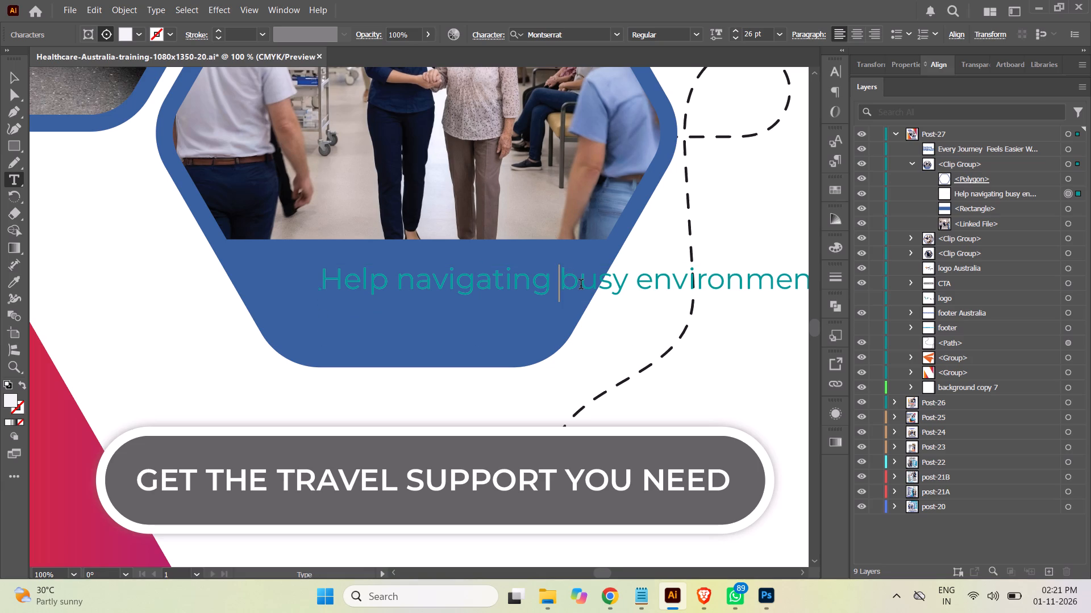
{"action": "key", "text": "Return"}
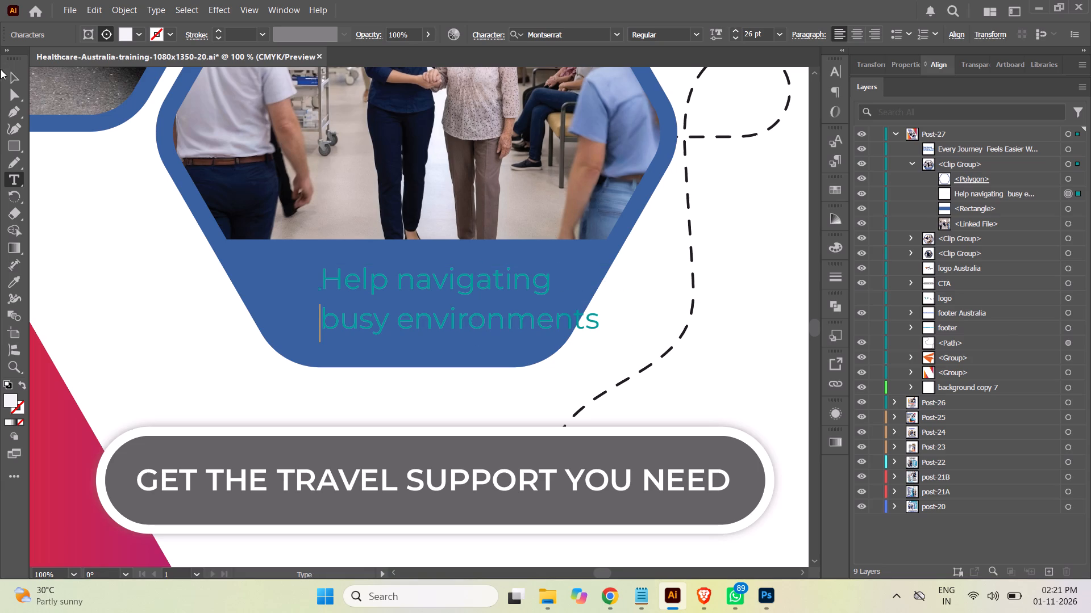
{"action": "left_click", "coordinate": [16, 78]}
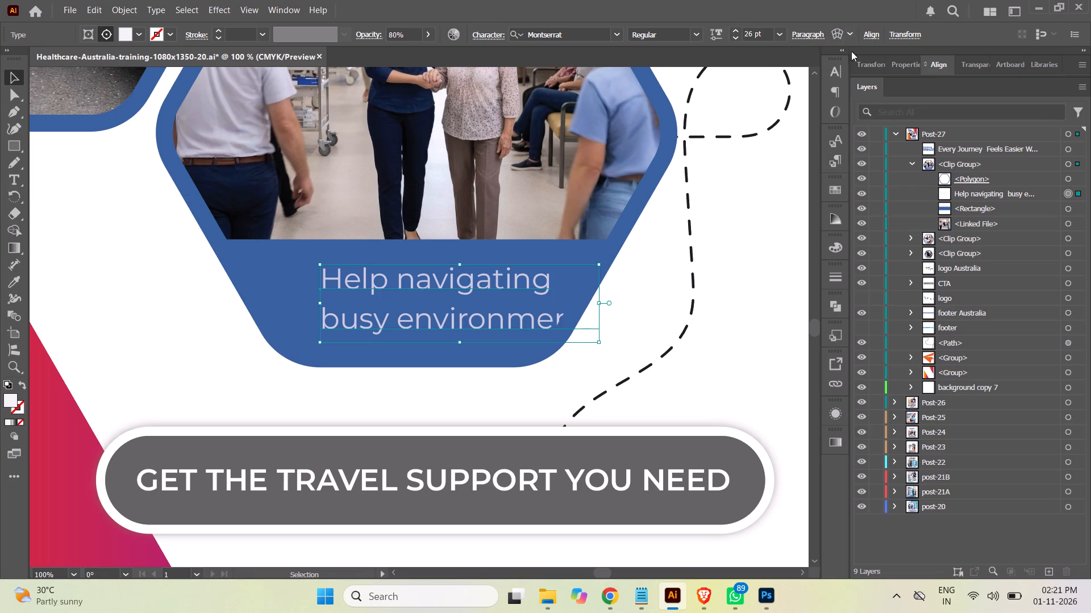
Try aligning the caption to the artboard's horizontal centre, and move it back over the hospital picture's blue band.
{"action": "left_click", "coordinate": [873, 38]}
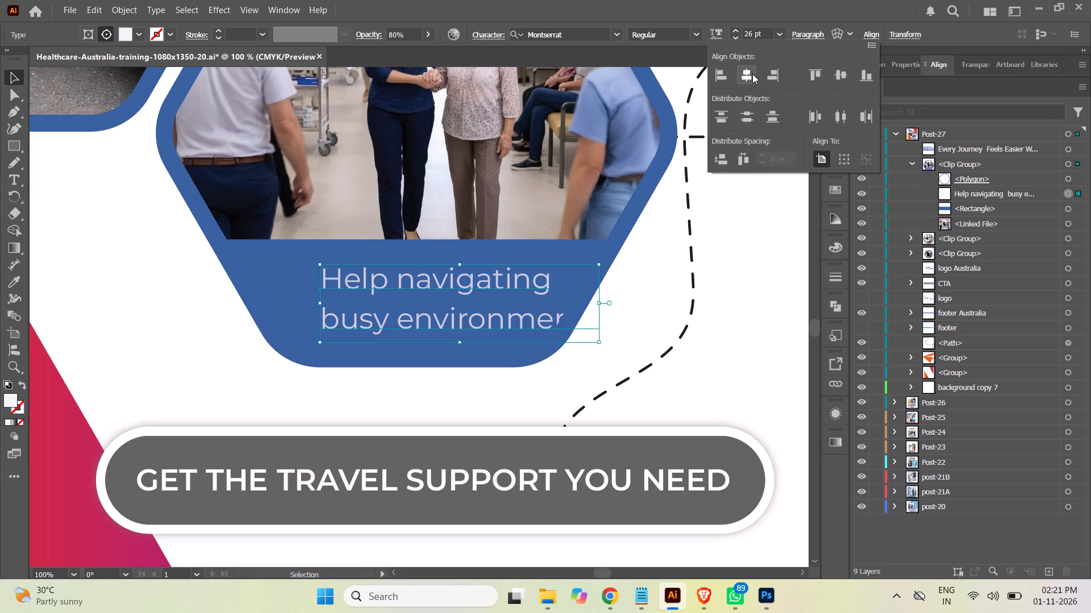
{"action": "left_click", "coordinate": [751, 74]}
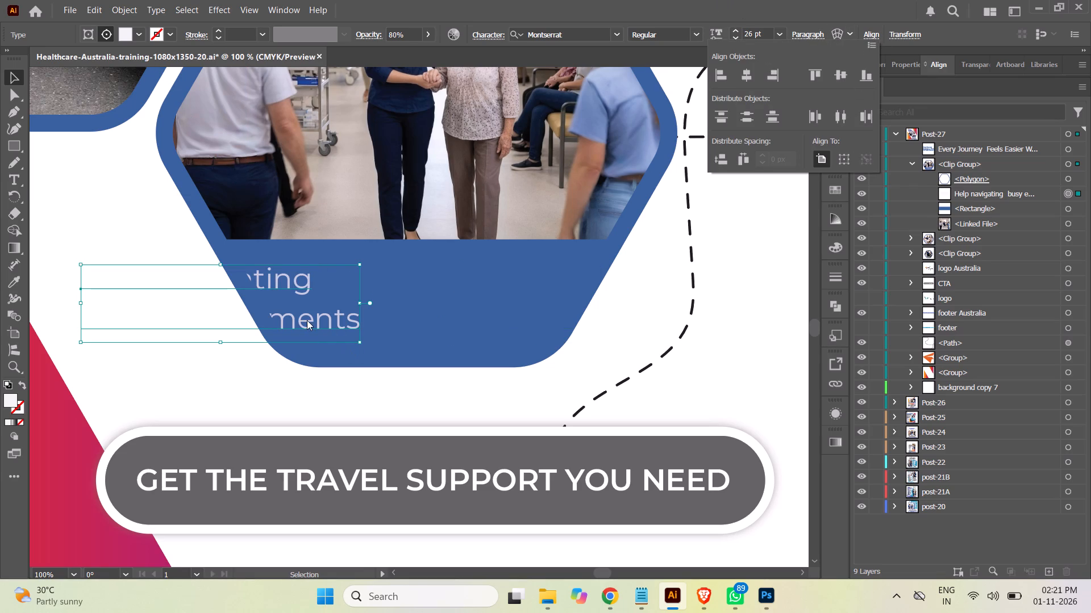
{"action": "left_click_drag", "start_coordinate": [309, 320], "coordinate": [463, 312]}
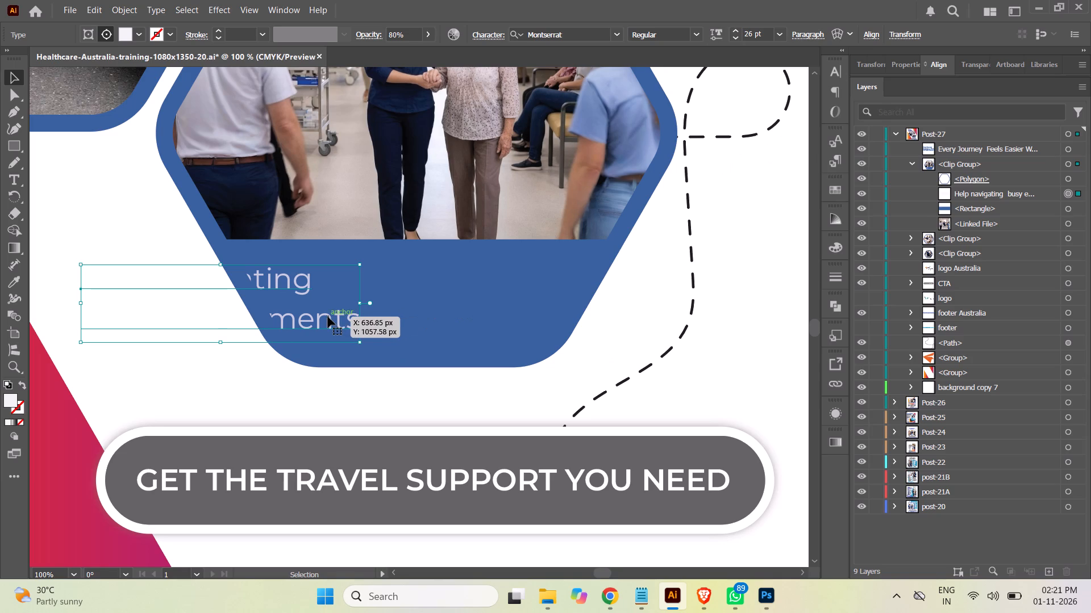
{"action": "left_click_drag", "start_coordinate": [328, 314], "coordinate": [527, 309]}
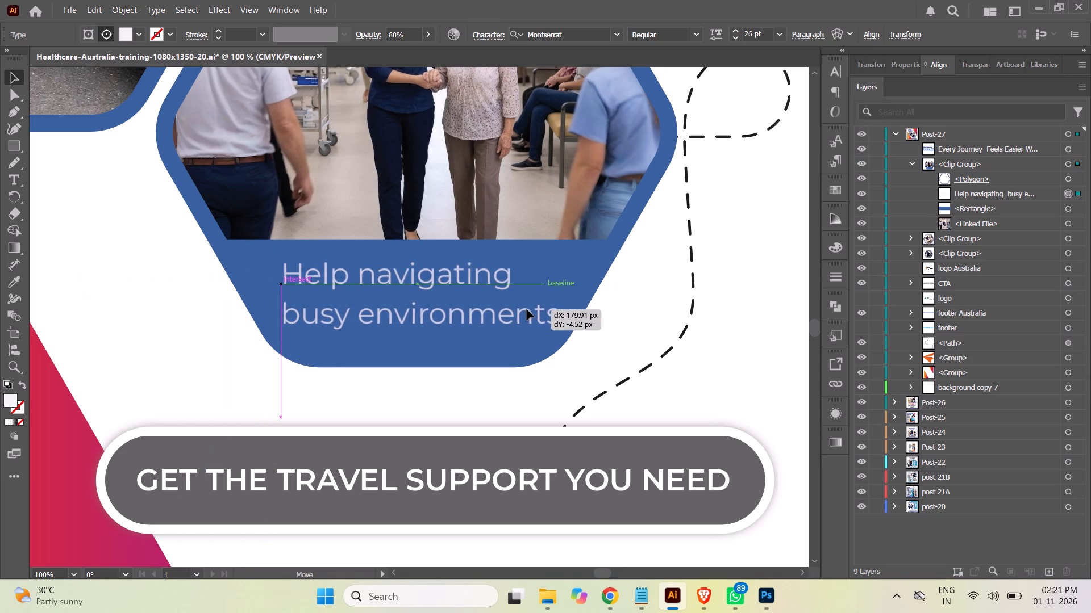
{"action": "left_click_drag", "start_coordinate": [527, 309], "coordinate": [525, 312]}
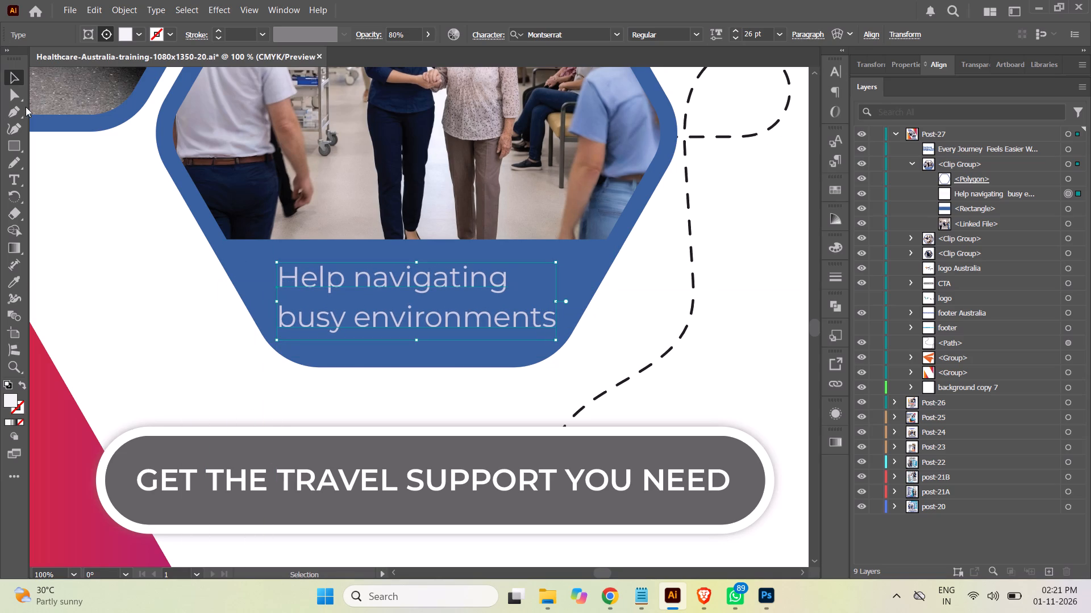
Centre-align both caption lines and reposition the caption in the middle of the hospital picture's blue band.
{"action": "left_click", "coordinate": [14, 178]}
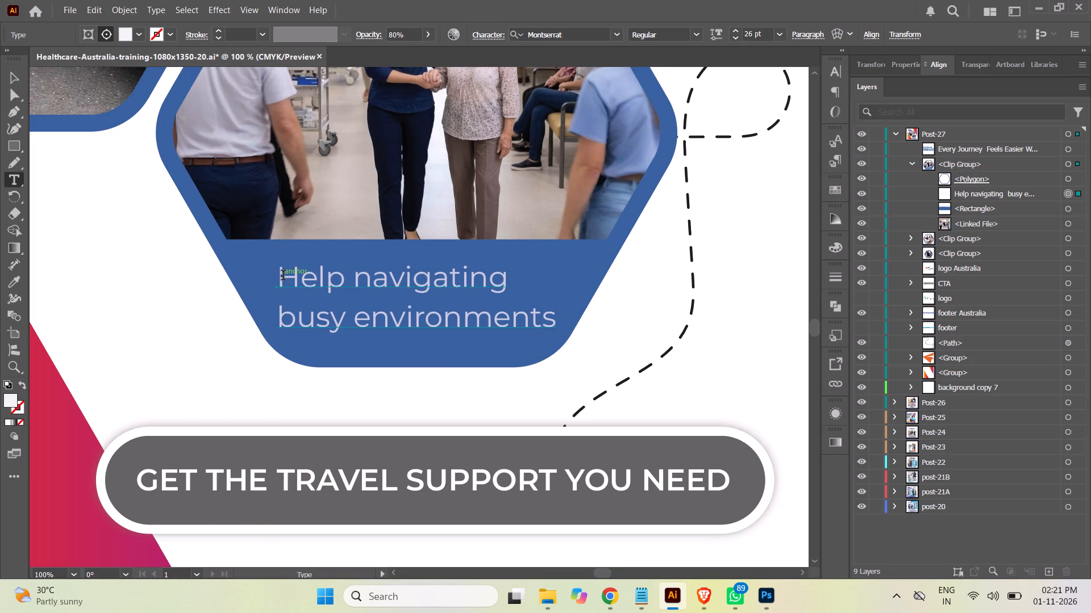
{"action": "left_click_drag", "start_coordinate": [283, 276], "coordinate": [584, 328]}
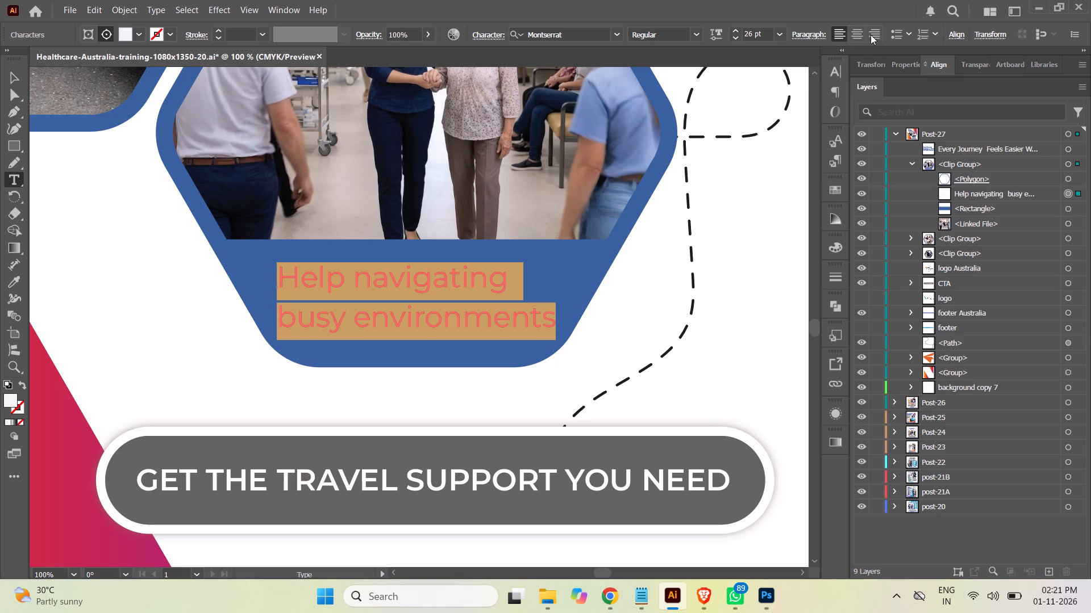
{"action": "left_click", "coordinate": [860, 35]}
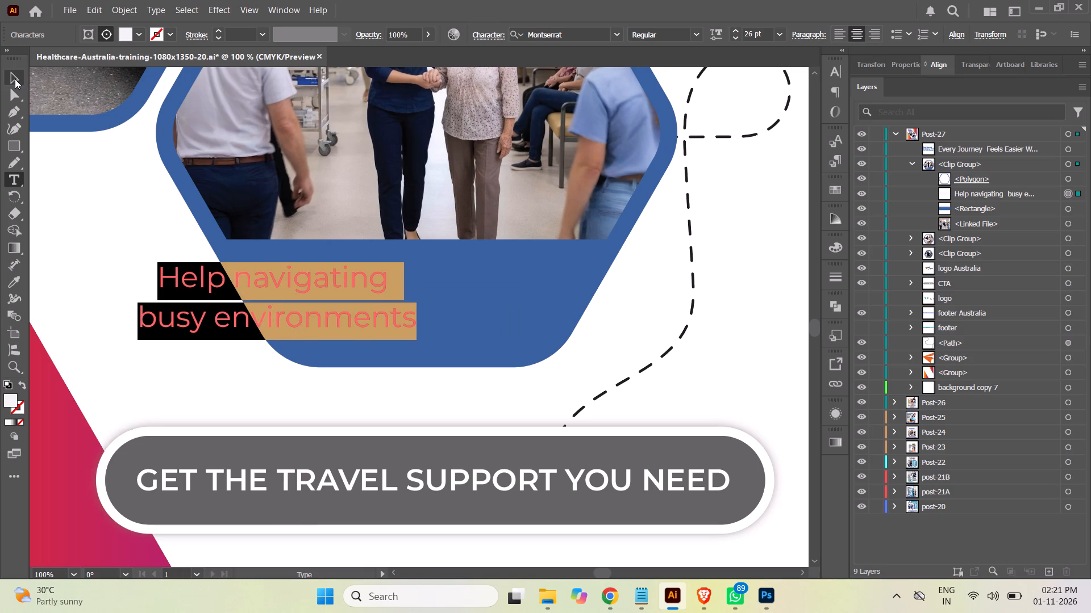
{"action": "left_click", "coordinate": [13, 79]}
{"action": "left_click_drag", "start_coordinate": [309, 287], "coordinate": [454, 287]}
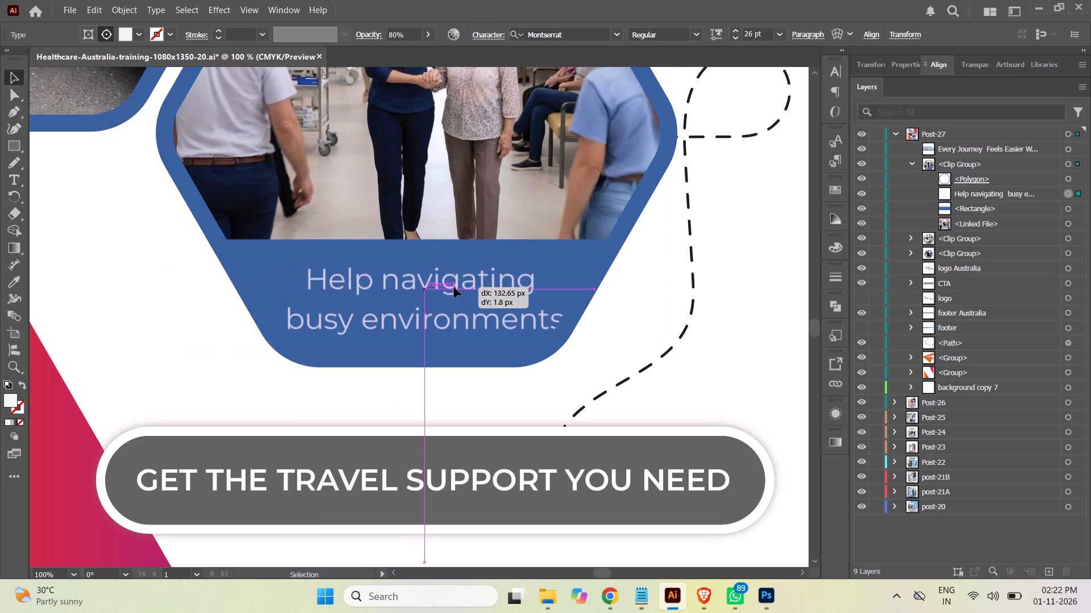
{"action": "left_click_drag", "start_coordinate": [454, 287], "coordinate": [447, 284]}
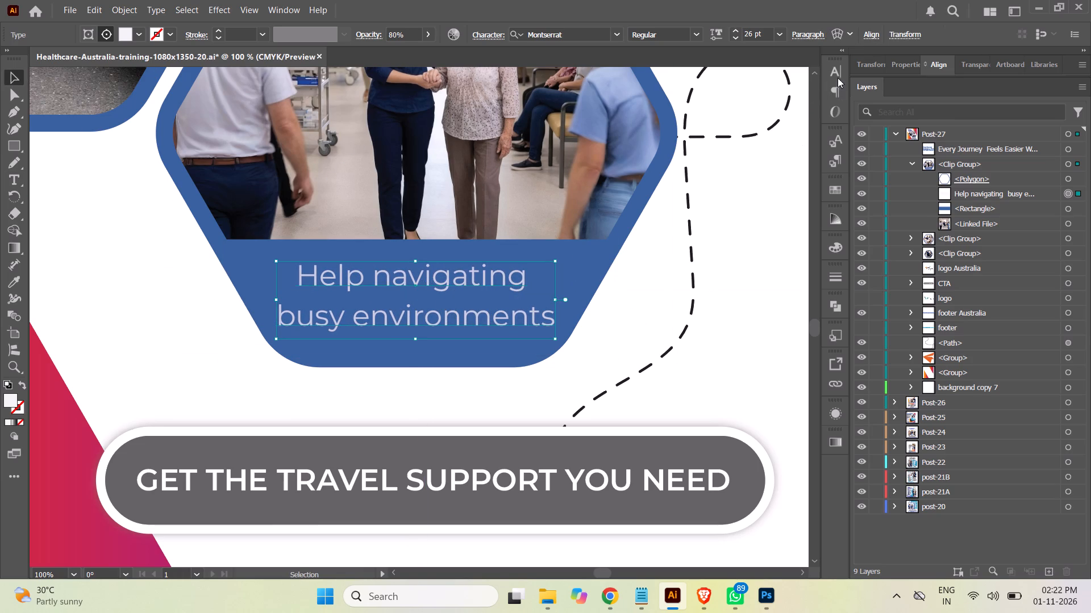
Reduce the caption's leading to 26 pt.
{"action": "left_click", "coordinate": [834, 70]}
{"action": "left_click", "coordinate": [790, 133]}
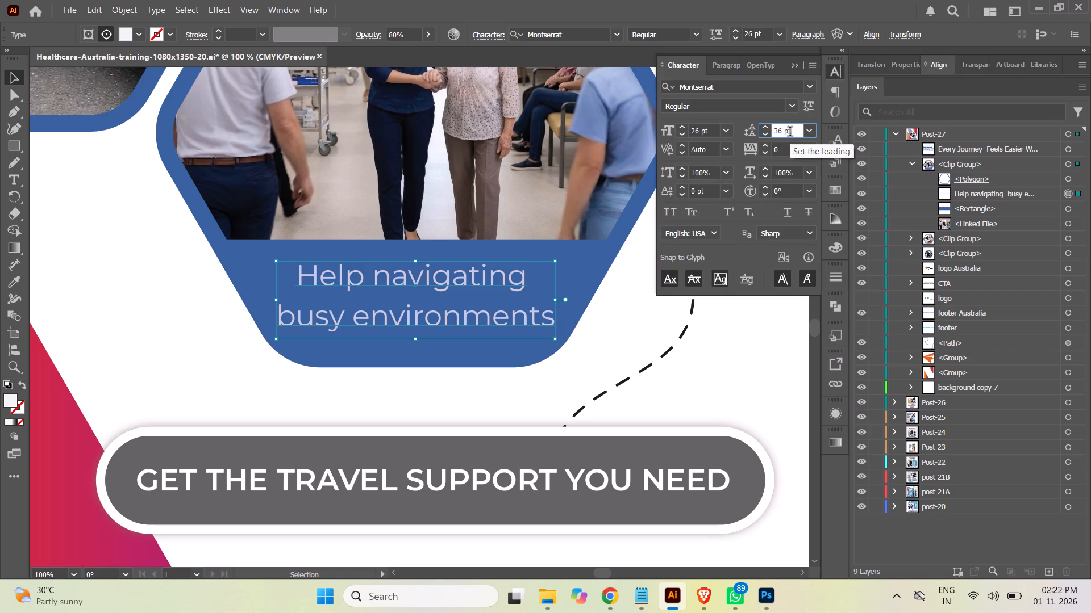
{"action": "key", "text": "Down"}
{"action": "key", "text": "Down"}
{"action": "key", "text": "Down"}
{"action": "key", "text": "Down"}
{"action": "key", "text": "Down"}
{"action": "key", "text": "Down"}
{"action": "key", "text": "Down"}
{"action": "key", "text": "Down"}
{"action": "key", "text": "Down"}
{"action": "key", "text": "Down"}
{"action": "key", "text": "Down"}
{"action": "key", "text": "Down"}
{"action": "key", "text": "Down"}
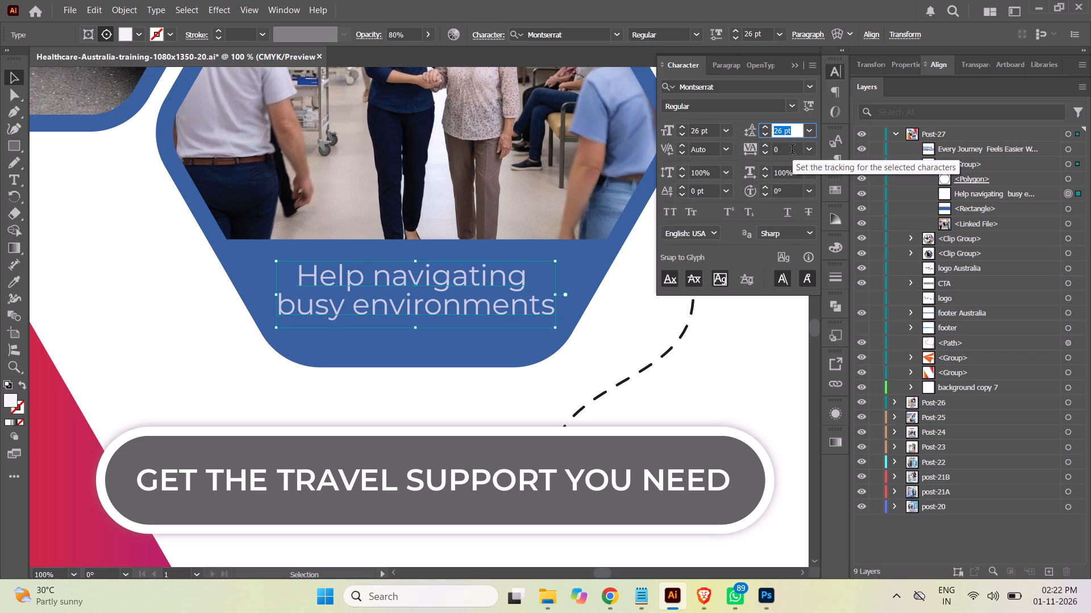
Set the caption's fill to pure white, hex ffffff.
{"action": "double_click", "coordinate": [13, 400]}
{"action": "left_click_drag", "start_coordinate": [660, 197], "coordinate": [631, 152]}
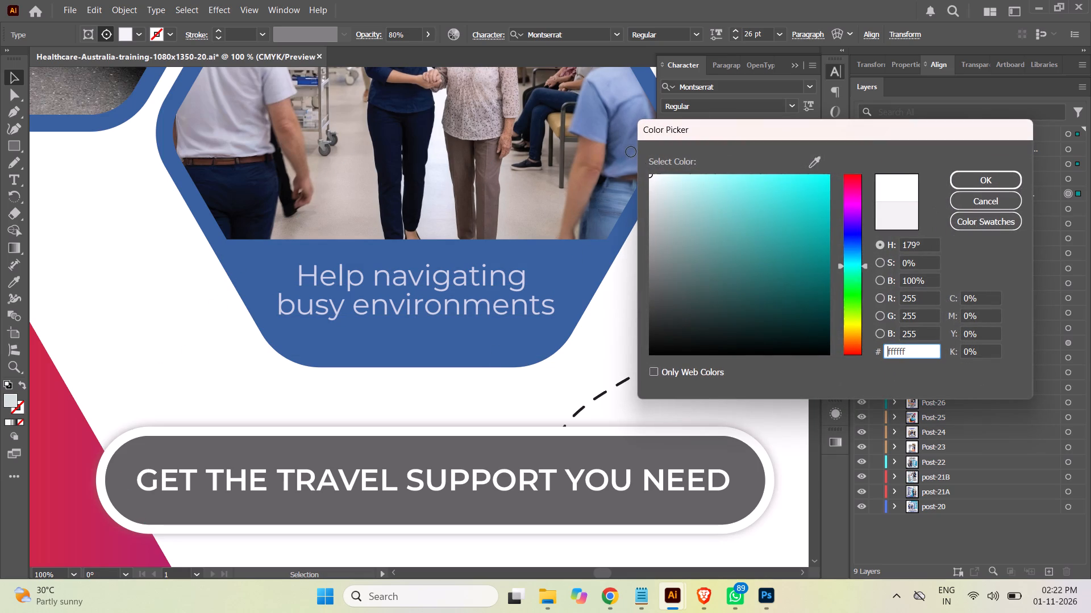
{"action": "left_click_drag", "start_coordinate": [631, 152], "coordinate": [630, 149]}
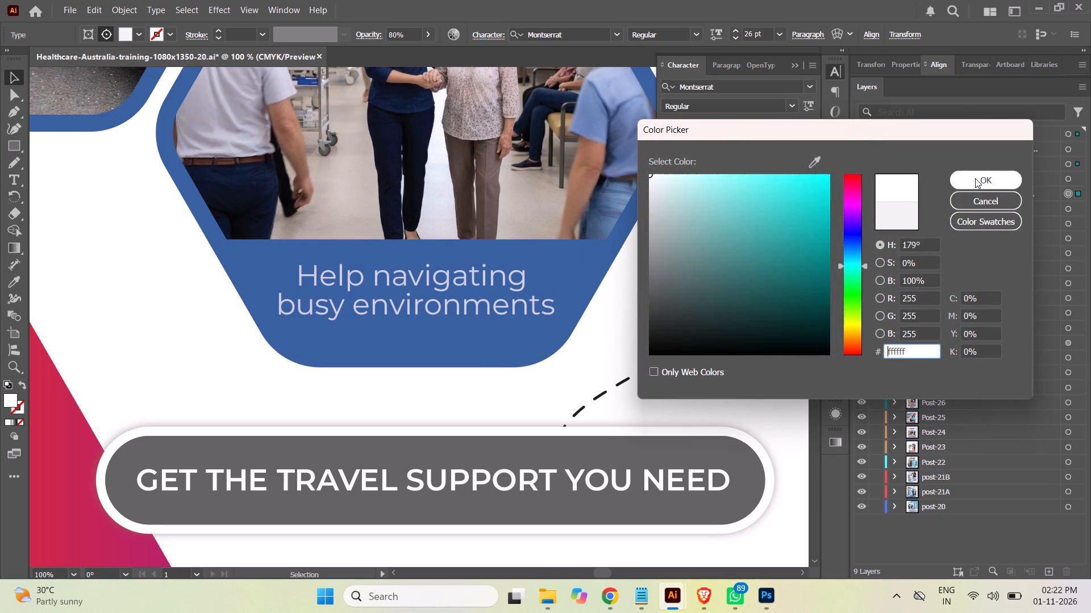
{"action": "left_click", "coordinate": [972, 180]}
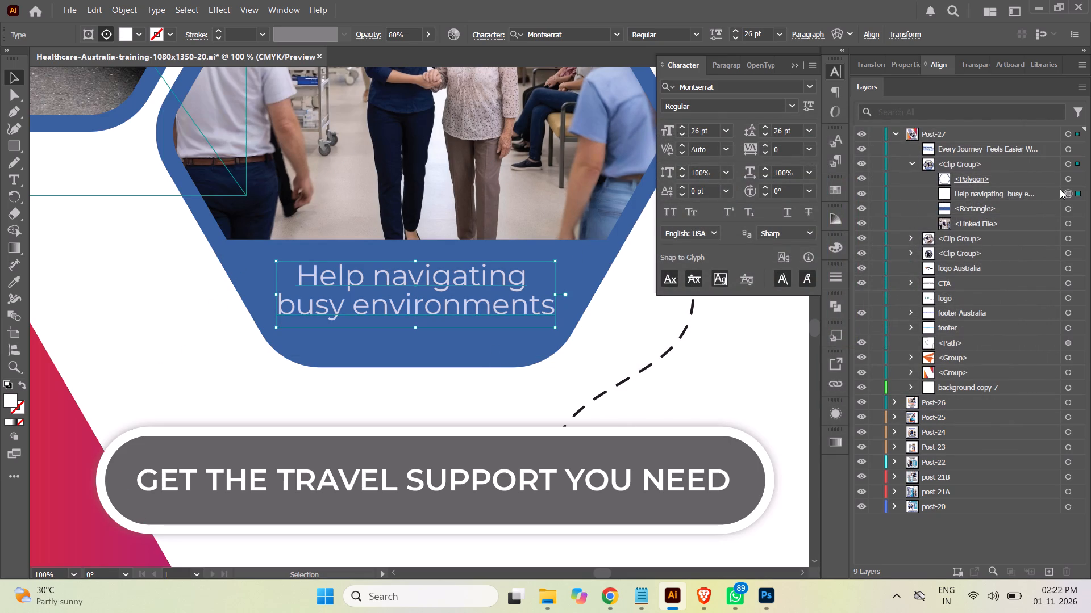
Set the "Help navigating busy environments" caption's font style to Montserrat SemiBold.
{"action": "left_click", "coordinate": [1068, 195]}
{"action": "left_click", "coordinate": [998, 196]}
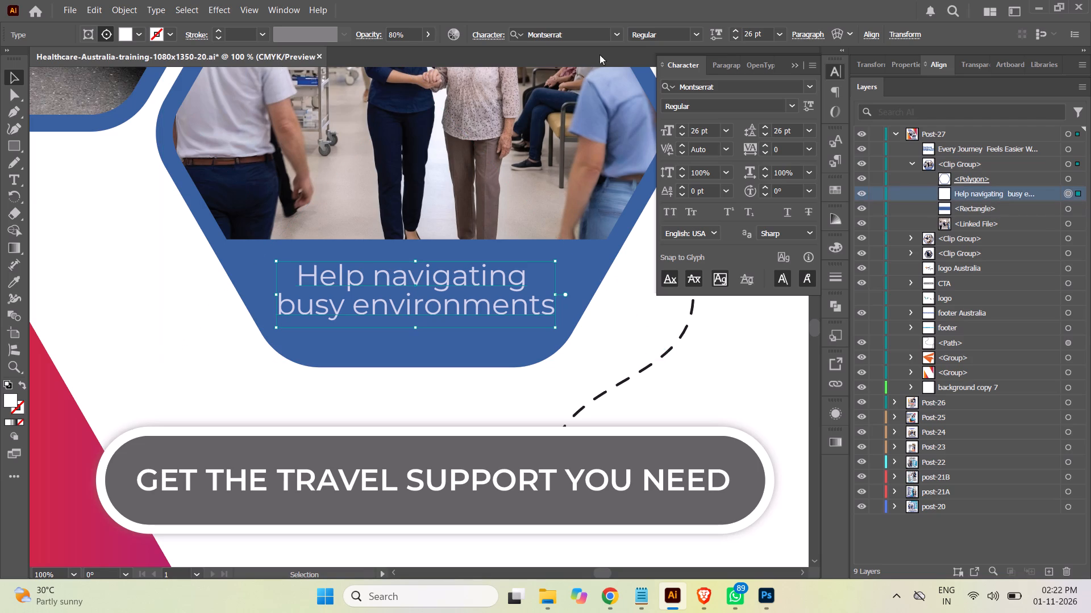
{"action": "left_click", "coordinate": [694, 37]}
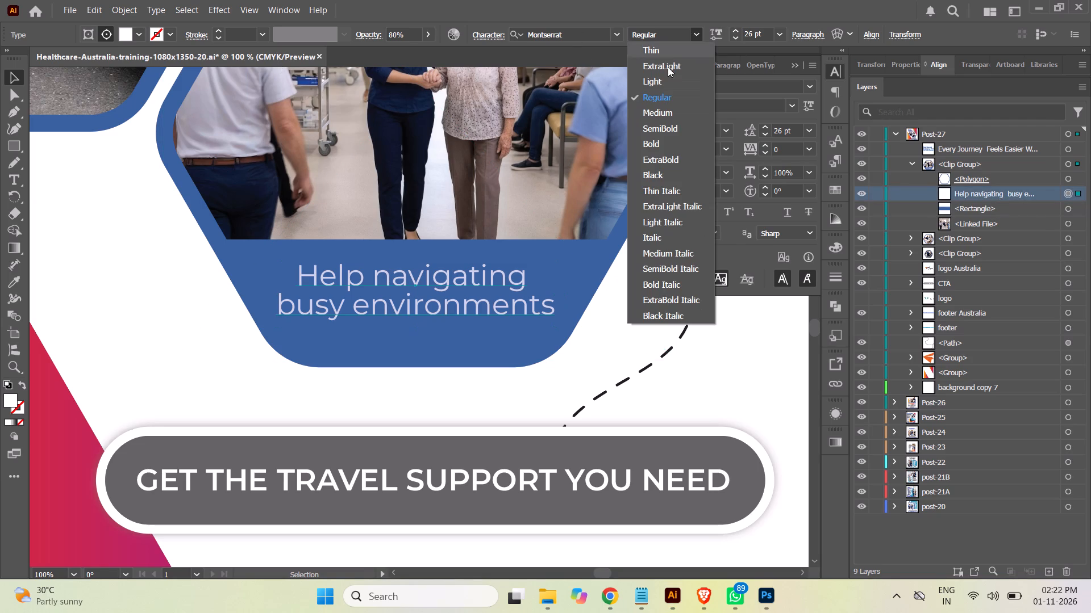
{"action": "left_click", "coordinate": [654, 129]}
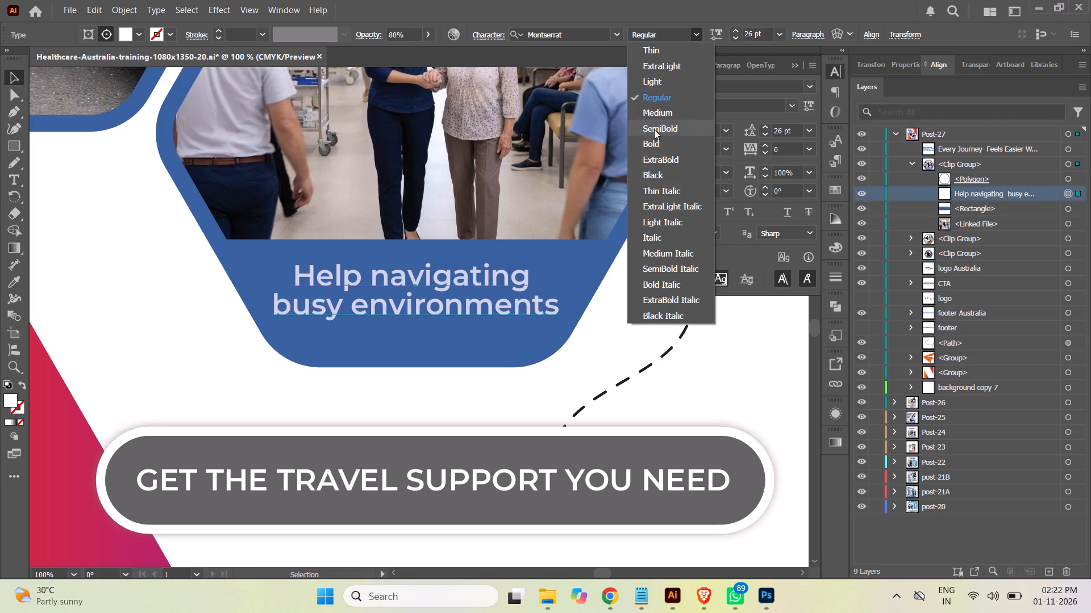
Set the caption's leading to 30 pt and close the character settings.
{"action": "left_click", "coordinate": [796, 134]}
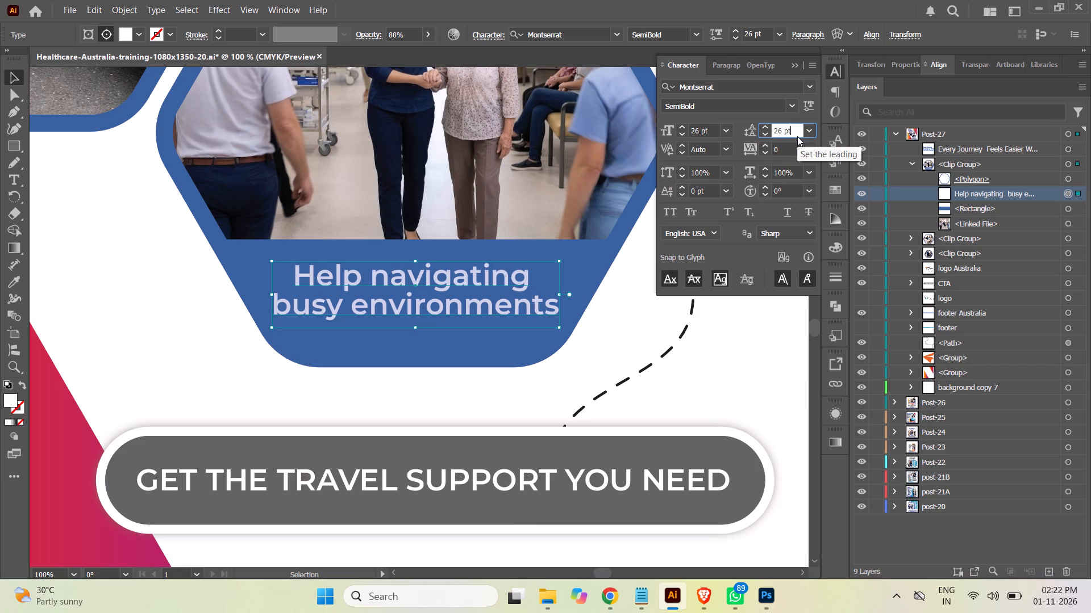
{"action": "key", "text": "Up"}
{"action": "key", "text": "Up"}
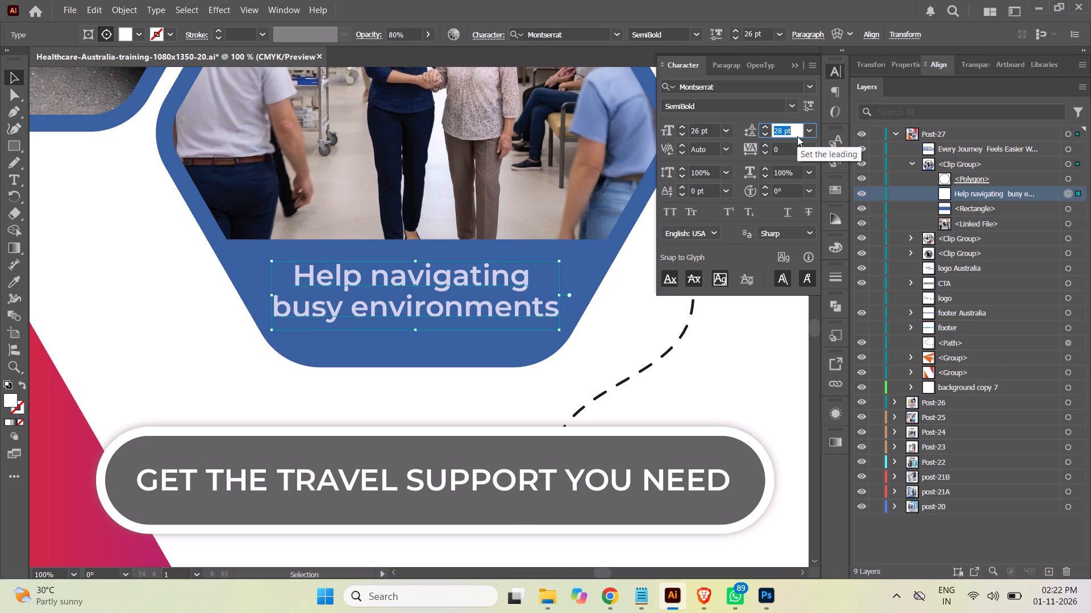
{"action": "key", "text": "Up"}
{"action": "key", "text": "Up"}
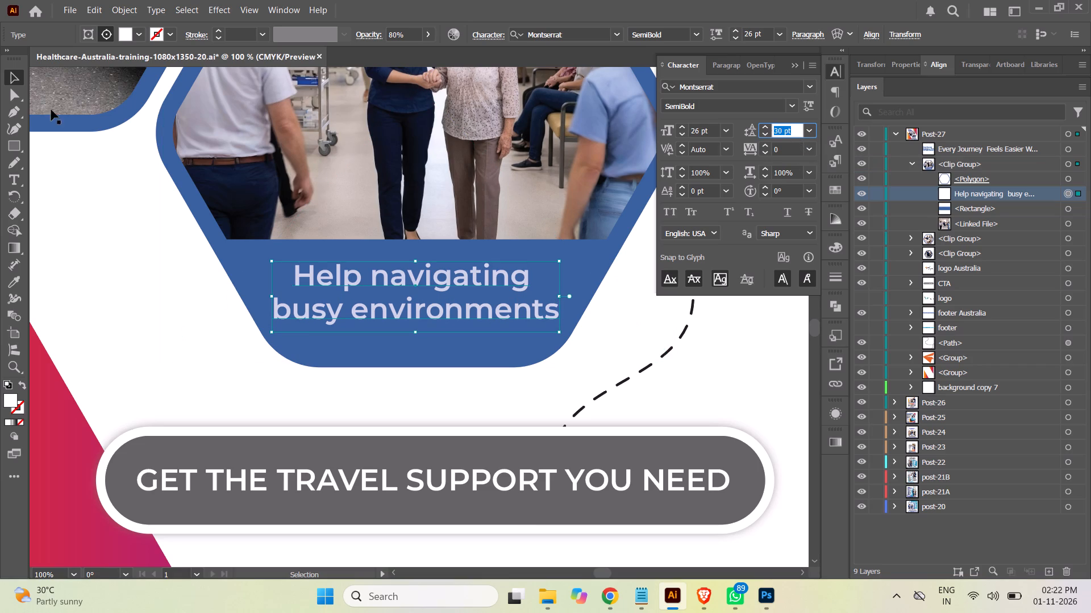
{"action": "left_click", "coordinate": [12, 79]}
{"action": "left_click", "coordinate": [454, 10]}
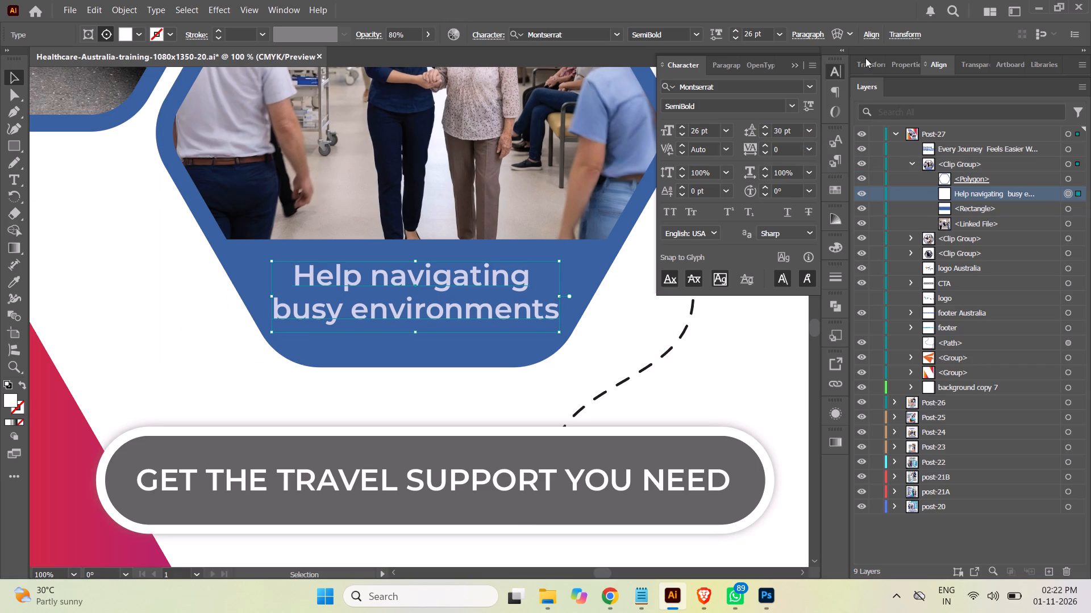
{"action": "left_click", "coordinate": [794, 66]}
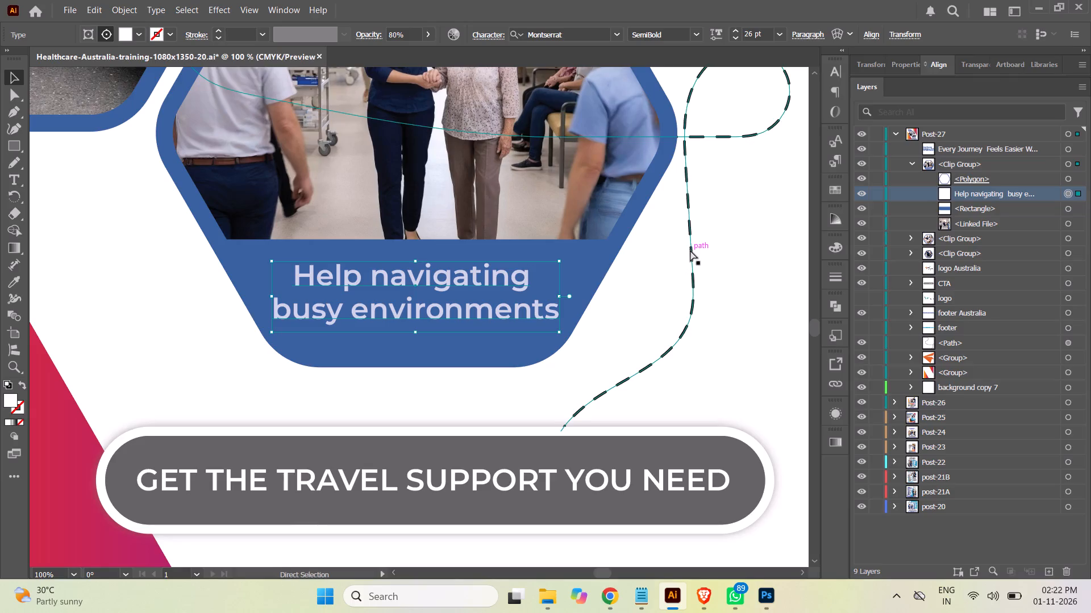
Save the document.
{"action": "key", "text": "ctrl+s"}
{"action": "key", "text": "ctrl+minus"}
Duplicate the "Help navigating busy environments" caption together with its blue rectangle inside the lower hexagon's clip group.
{"action": "key", "text": "ctrl+minus"}
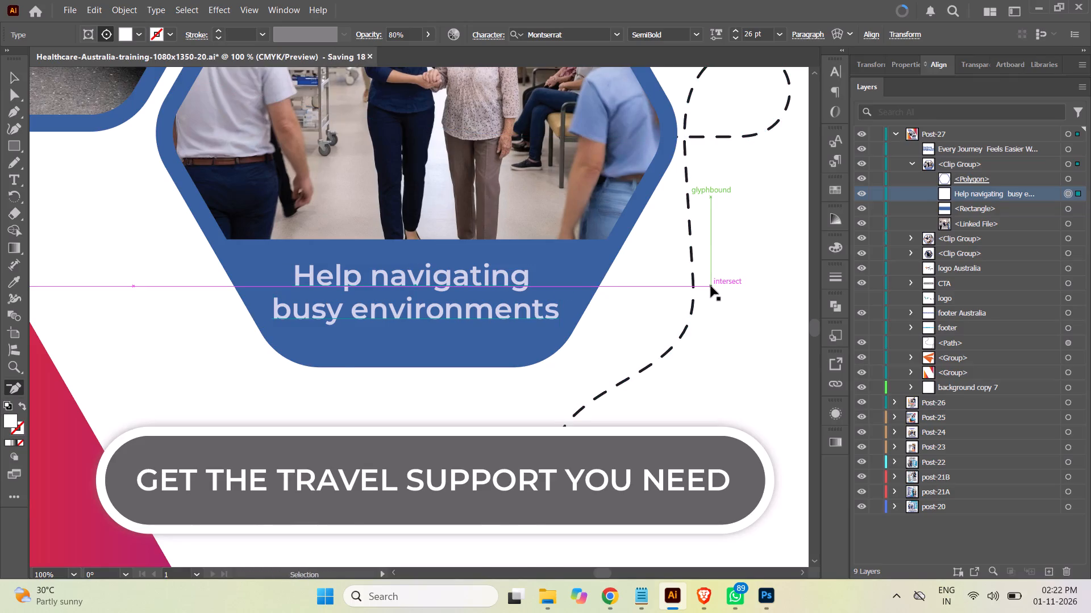
{"action": "key", "text": "ctrl+minus"}
{"action": "key", "text": "ctrl+minus"}
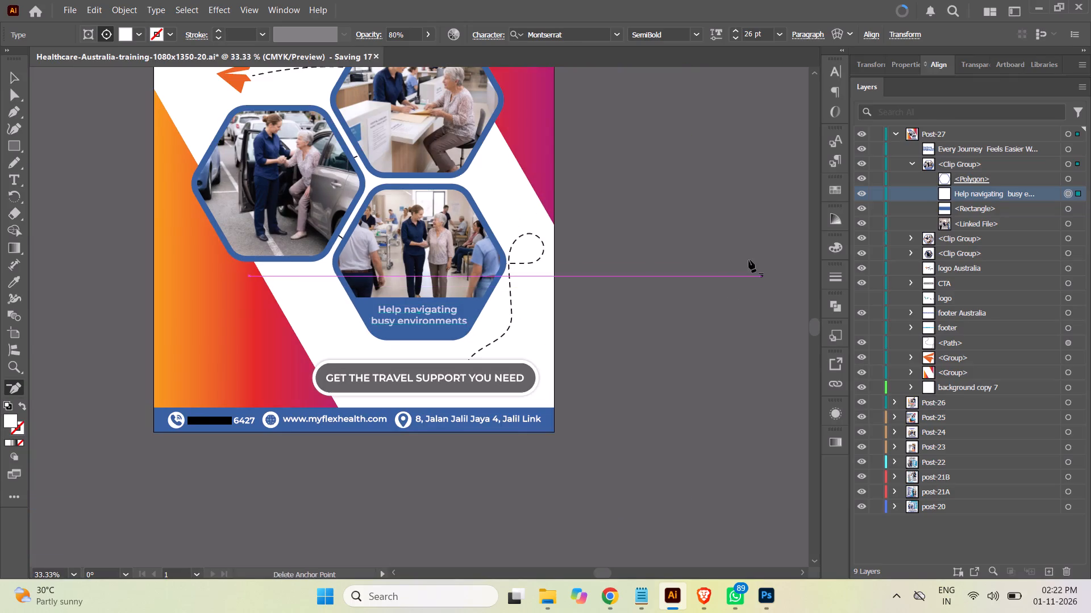
{"action": "left_click", "coordinate": [676, 240]}
{"action": "left_click", "coordinate": [657, 318]}
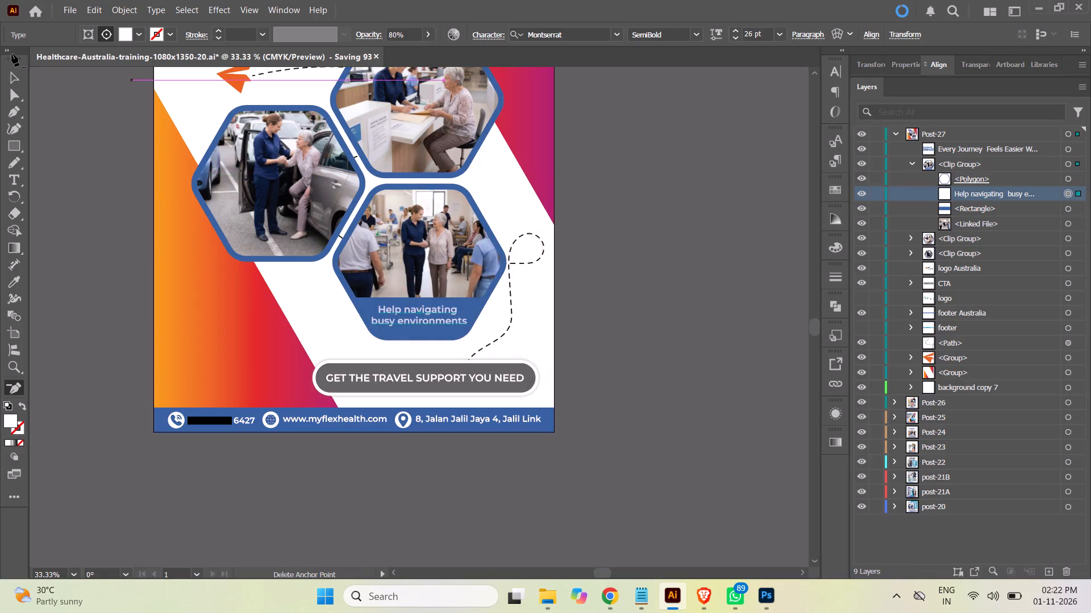
{"action": "left_click", "coordinate": [9, 74]}
{"action": "left_click", "coordinate": [65, 112]}
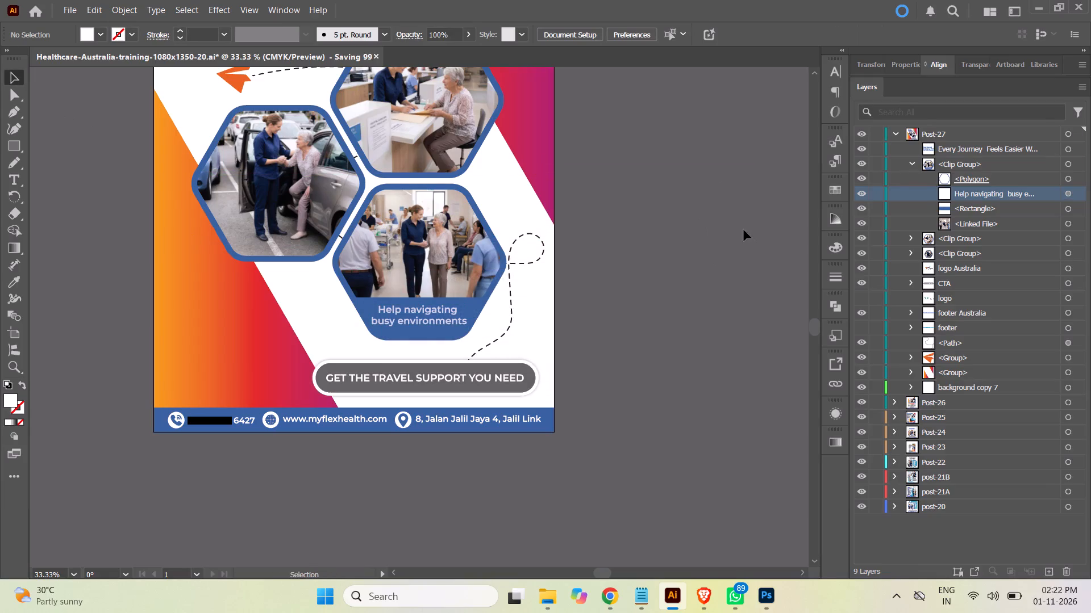
{"action": "left_click", "coordinate": [743, 230]}
{"action": "scroll", "coordinate": [707, 199], "scroll_direction": "up", "scroll_amount": 4}
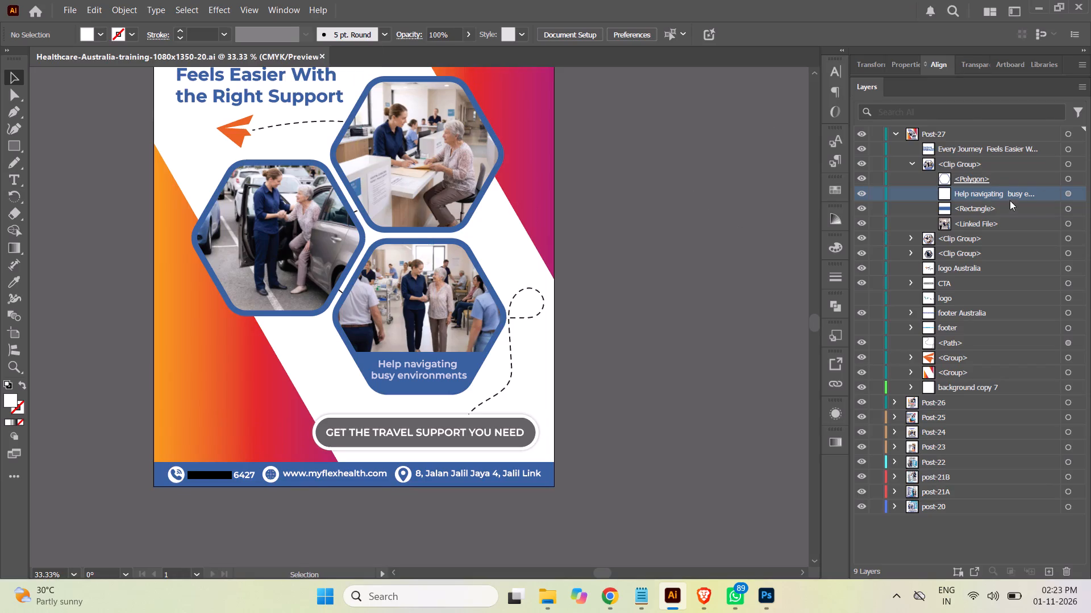
{"action": "left_click", "coordinate": [1068, 194]}
{"action": "left_click", "coordinate": [1069, 205], "text": "shift"}
{"action": "left_click", "coordinate": [1040, 211], "text": "shift"}
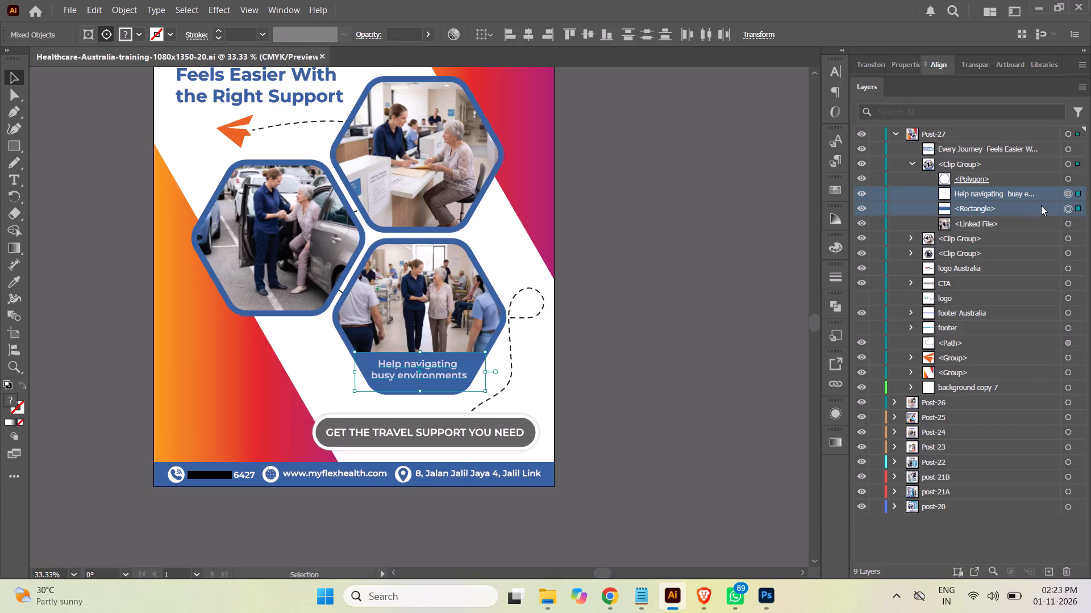
{"action": "left_click_drag", "start_coordinate": [1041, 205], "coordinate": [1050, 573]}
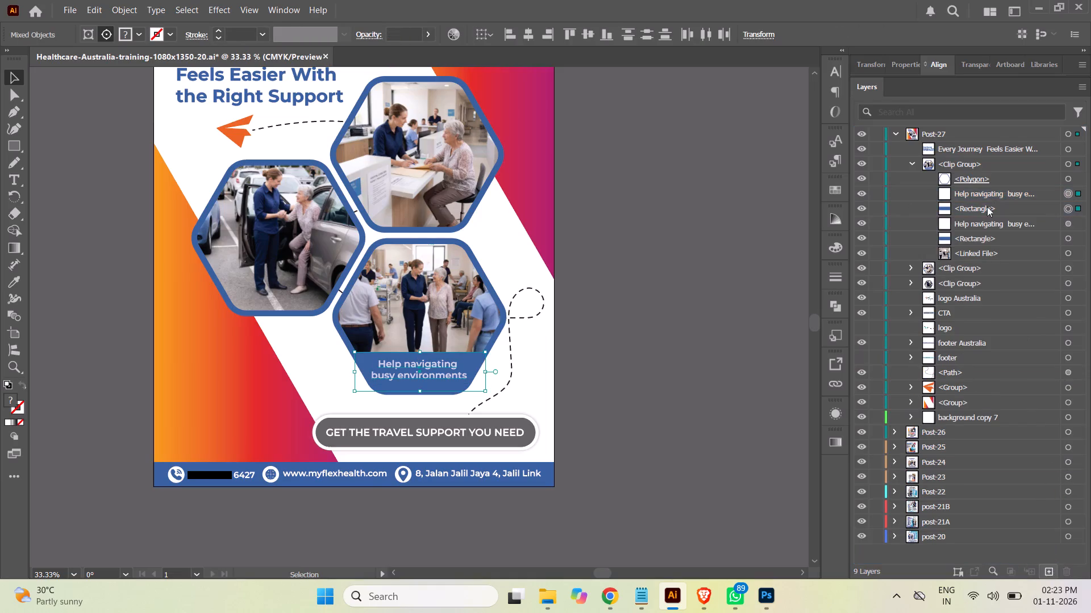
Move the duplicated caption and blue rectangle into the clip group of the reception-desk hexagon picture.
{"action": "left_click", "coordinate": [1040, 195]}
{"action": "left_click", "coordinate": [1028, 205], "text": "shift"}
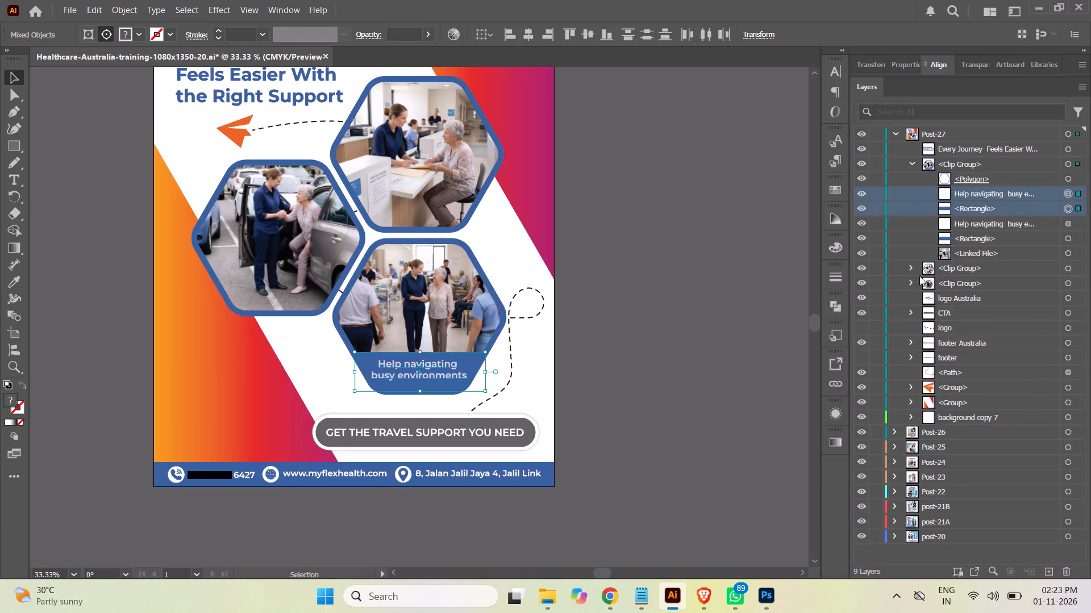
{"action": "left_click", "coordinate": [909, 267]}
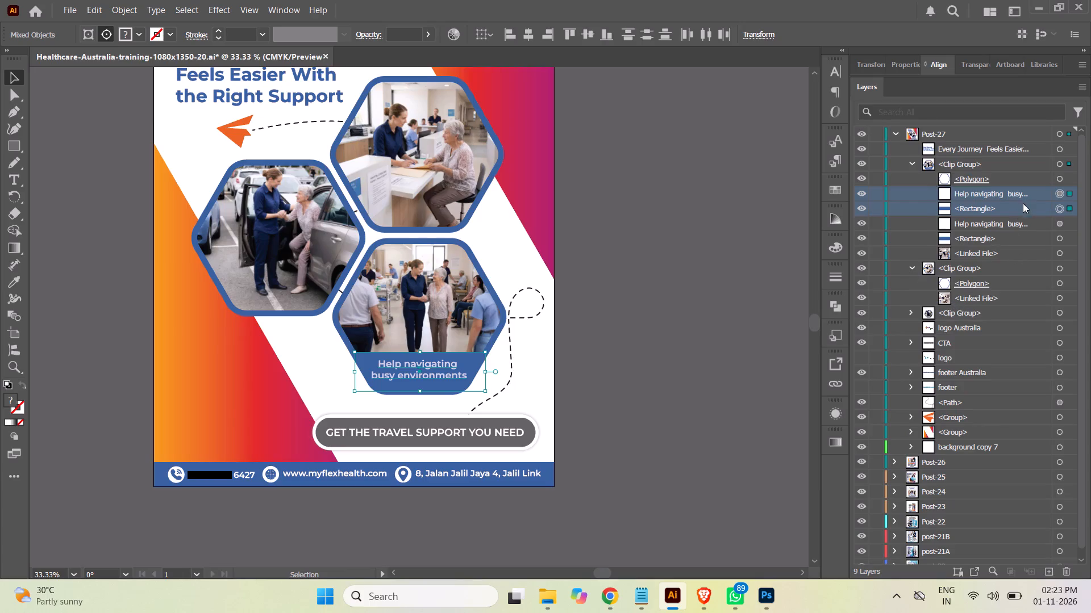
{"action": "left_click_drag", "start_coordinate": [1027, 209], "coordinate": [998, 291]}
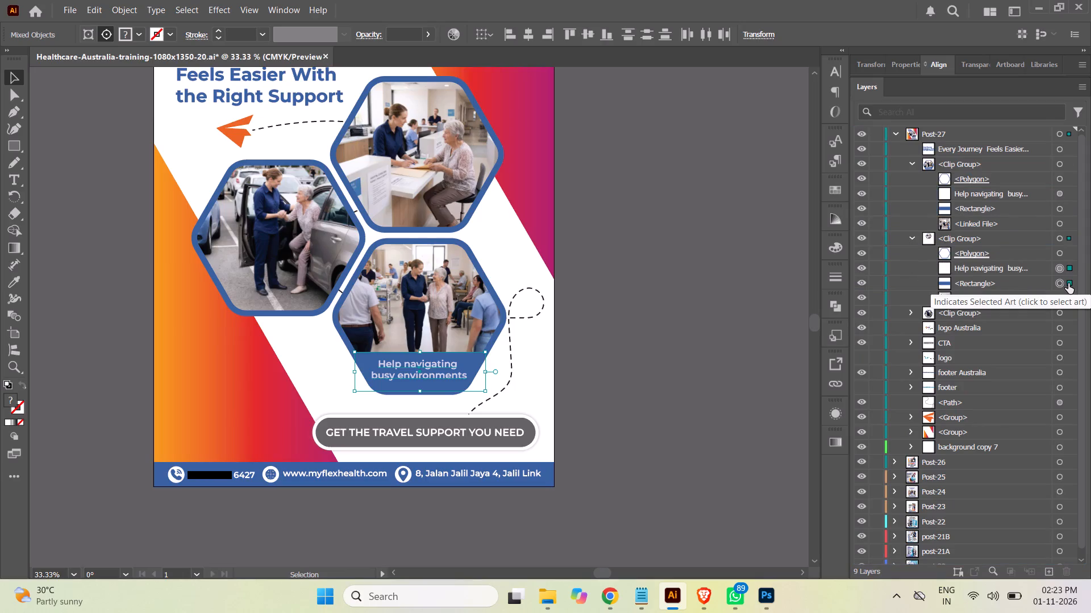
Position the copied caption and blue band across the bottom of the upper, reception-desk hexagon.
{"action": "left_click", "coordinate": [1031, 267]}
{"action": "left_click", "coordinate": [1026, 285], "text": "shift"}
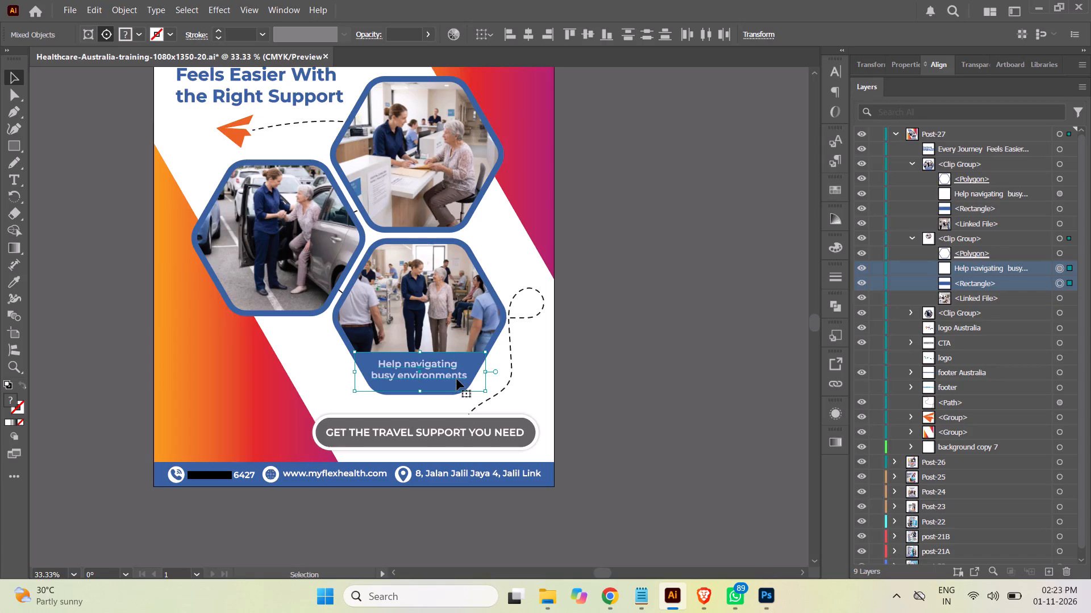
{"action": "left_click_drag", "start_coordinate": [457, 379], "coordinate": [458, 202]}
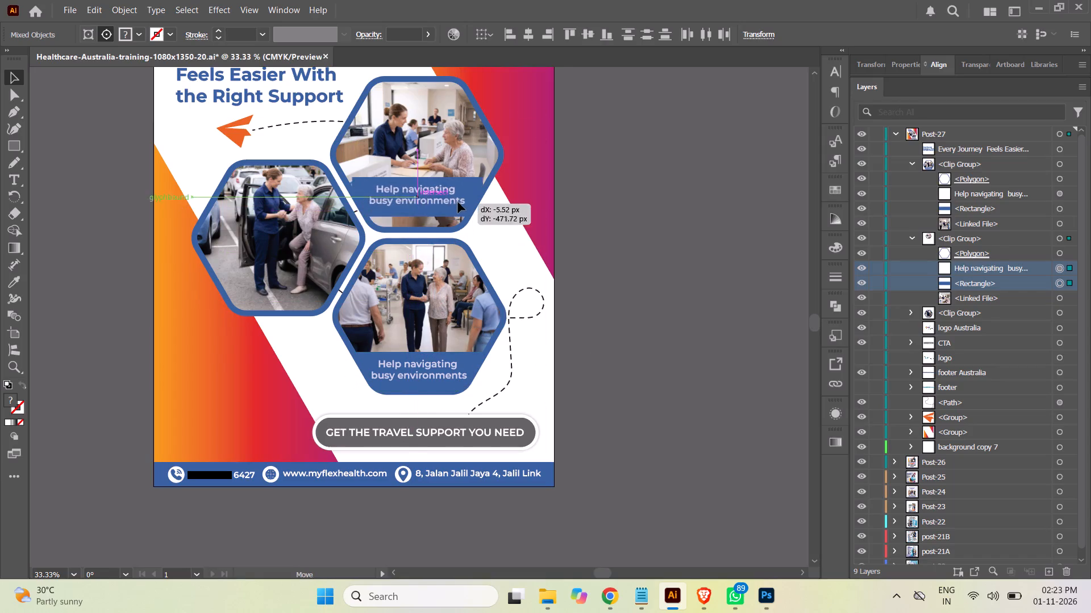
{"action": "left_click_drag", "start_coordinate": [458, 202], "coordinate": [285, 291]}
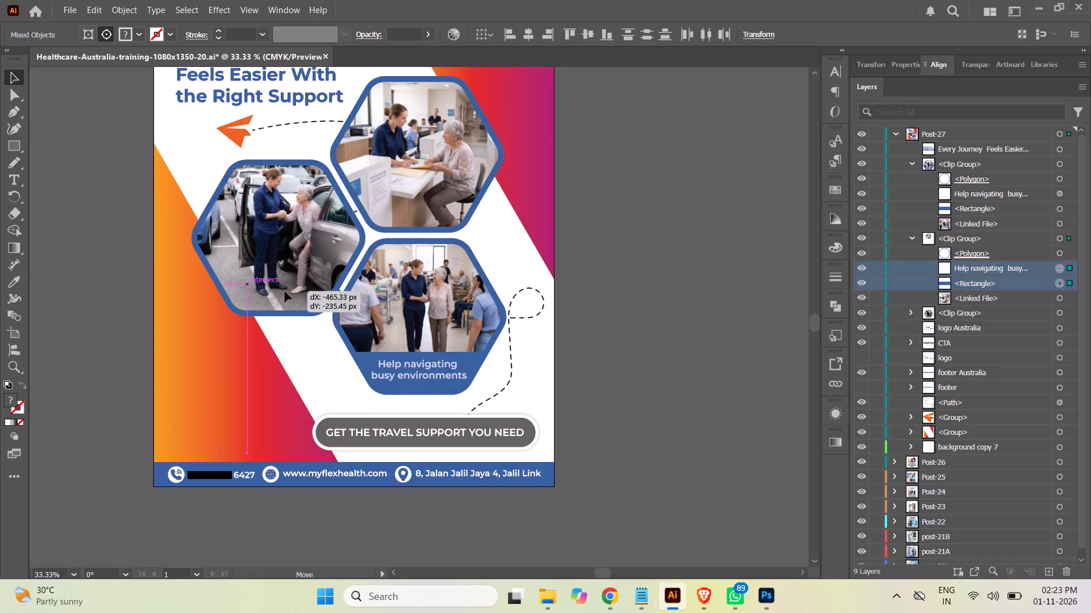
{"action": "left_click_drag", "start_coordinate": [285, 291], "coordinate": [451, 218]}
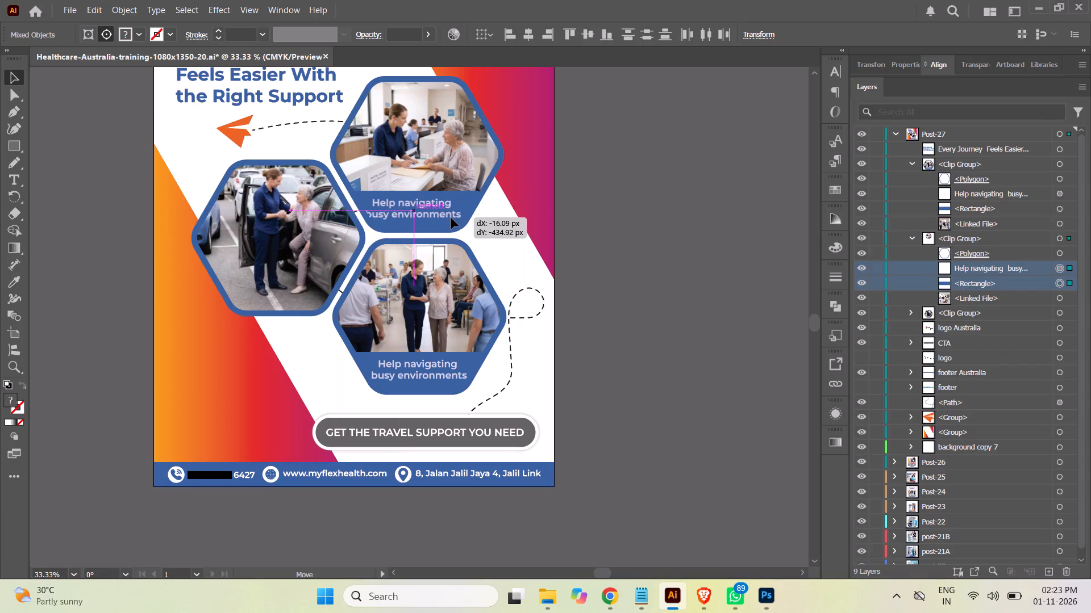
{"action": "left_click_drag", "start_coordinate": [451, 218], "coordinate": [455, 218]}
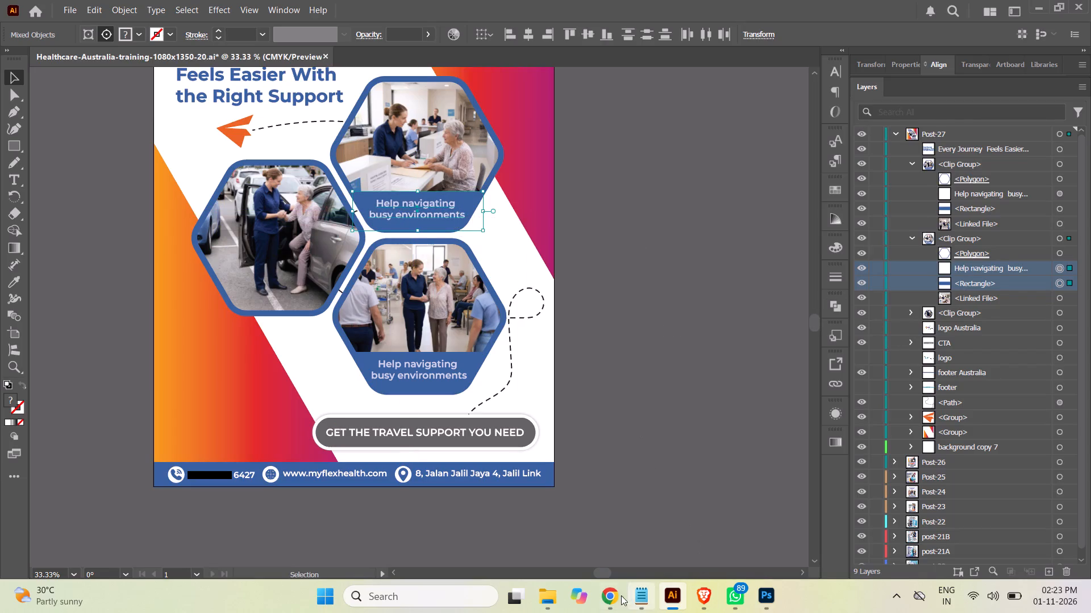
Switch to Chrome and copy the pointer "Support attending appointments and errands" from the Mobility Assistance brief.
{"action": "left_click", "coordinate": [606, 597]}
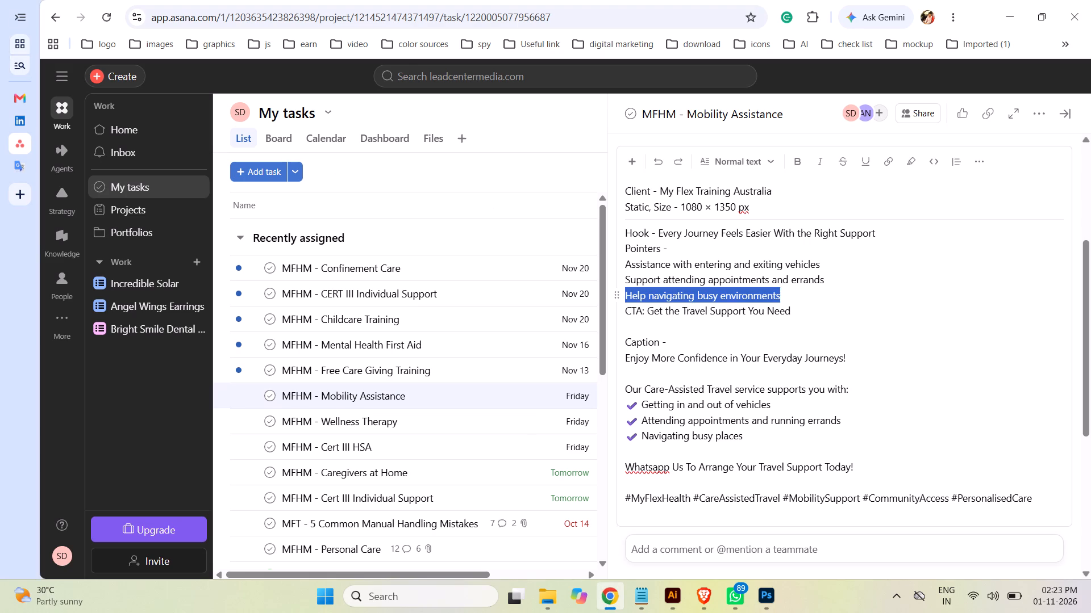
{"action": "left_click_drag", "start_coordinate": [825, 279], "coordinate": [647, 289]}
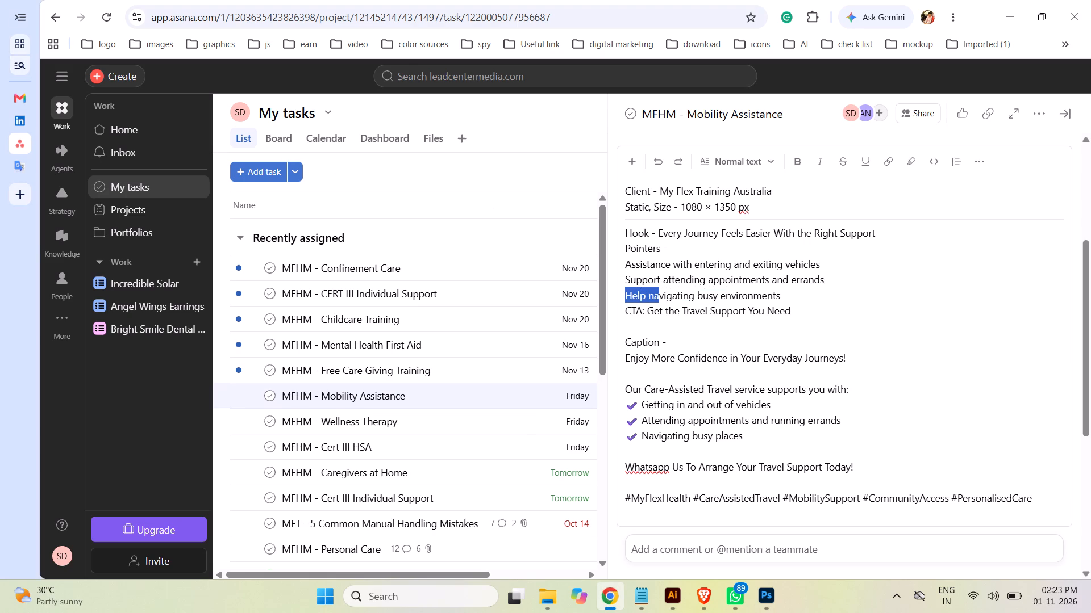
{"action": "left_click_drag", "start_coordinate": [647, 289], "coordinate": [626, 278]}
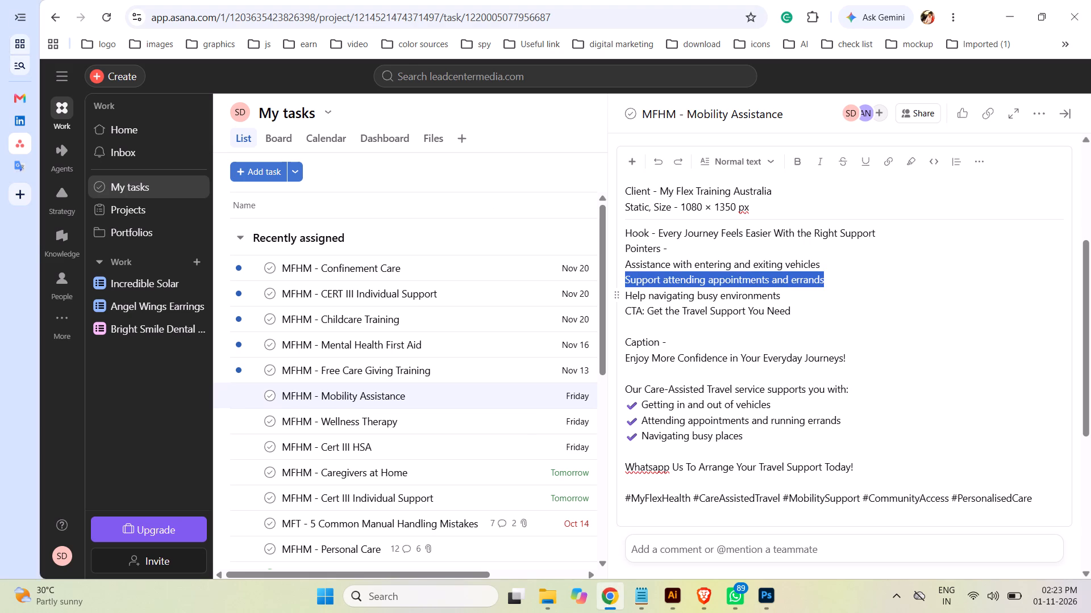
{"action": "key", "text": "ctrl+c"}
Back in Illustrator, replace the upper hexagon's caption with the copied pointer and break the line after "Support attending".
{"action": "left_click", "coordinate": [767, 602]}
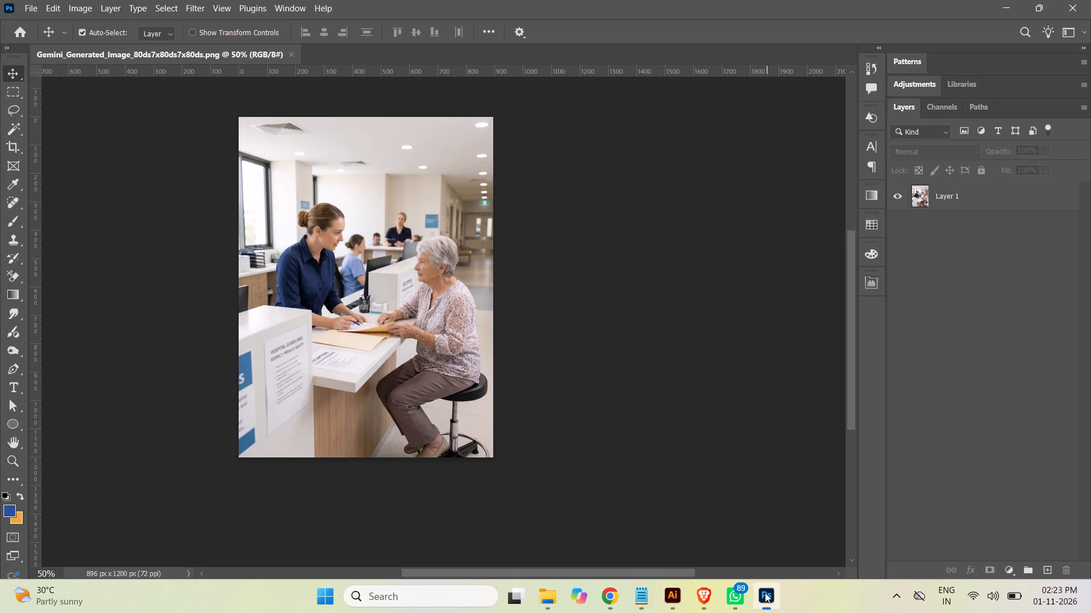
{"action": "left_click", "coordinate": [667, 599]}
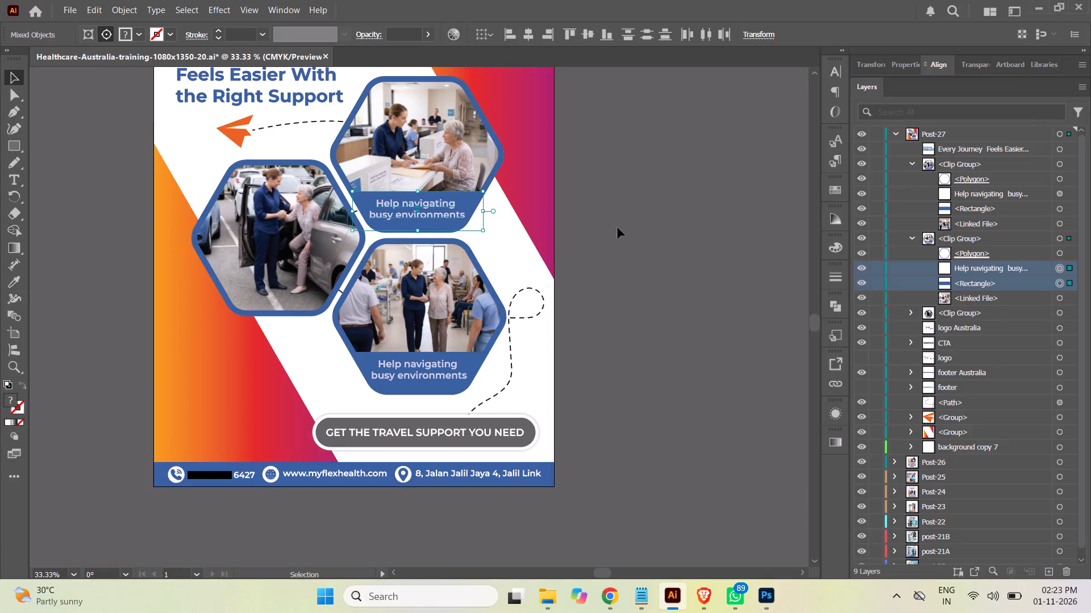
{"action": "left_click", "coordinate": [16, 179]}
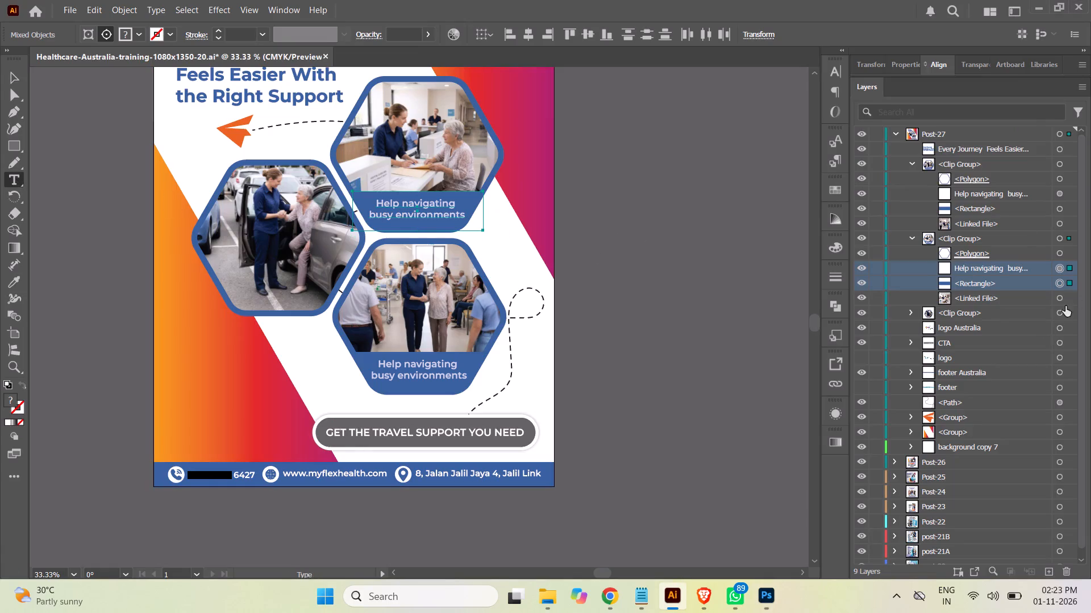
{"action": "left_click", "coordinate": [1060, 268]}
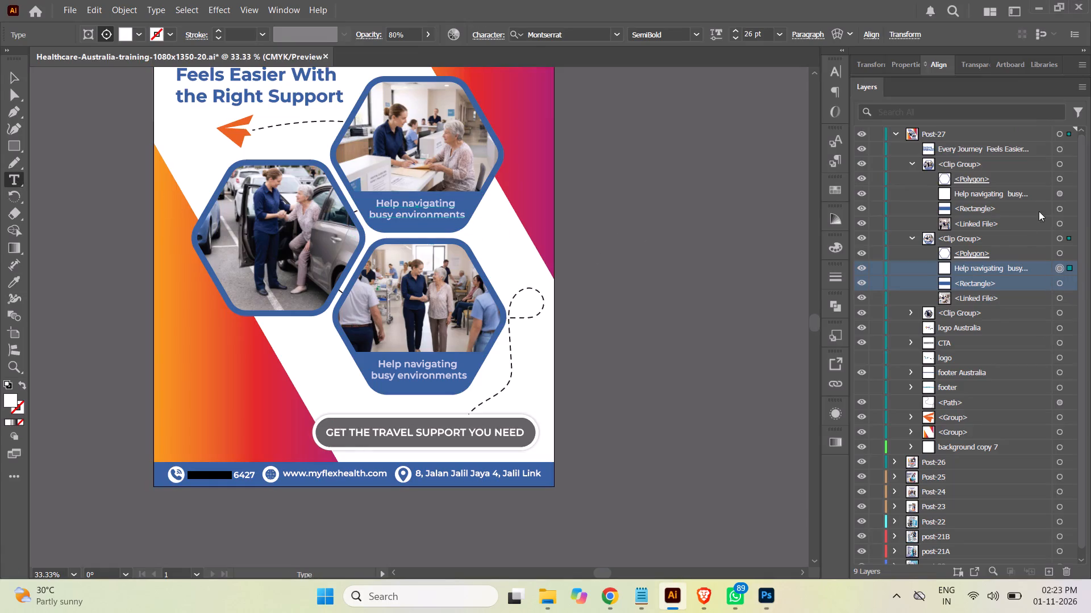
{"action": "left_click", "coordinate": [14, 179]}
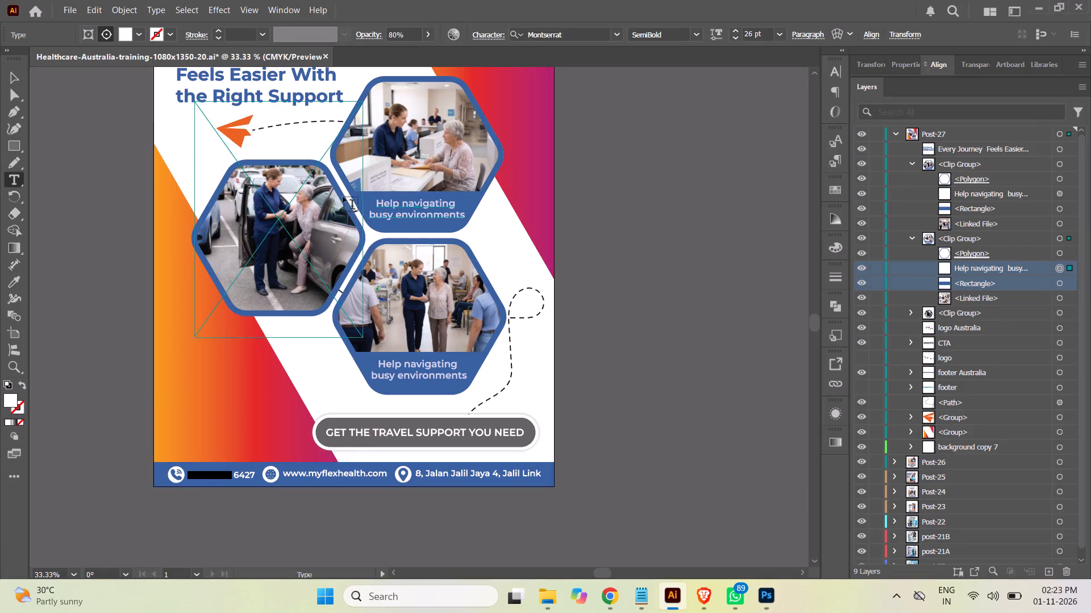
{"action": "left_click_drag", "start_coordinate": [377, 204], "coordinate": [488, 226]}
{"action": "key", "text": "ctrl+v"}
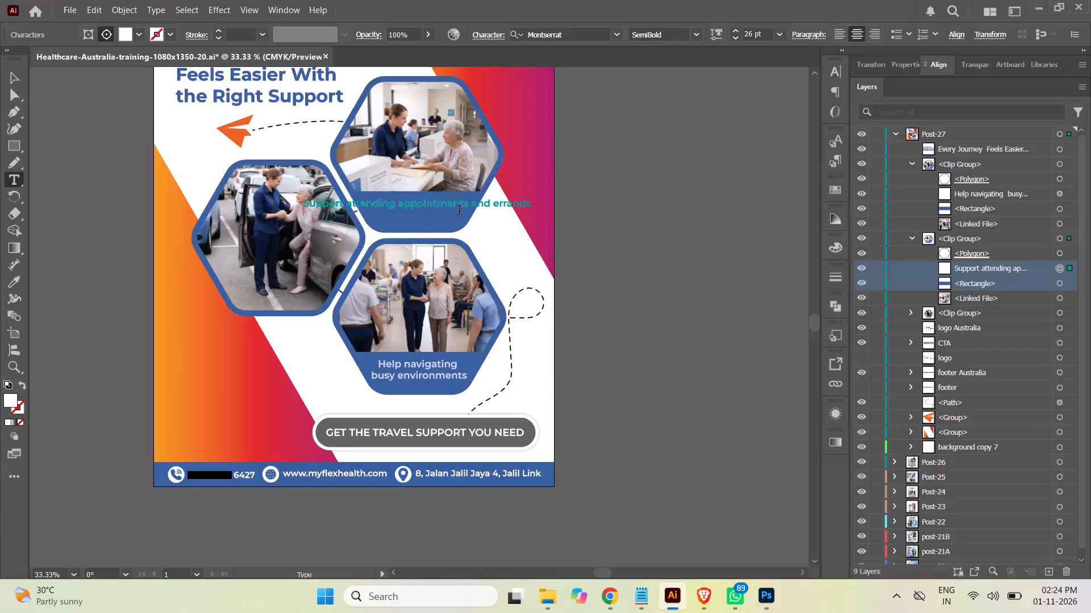
{"action": "left_click", "coordinate": [399, 203]}
{"action": "key", "text": "Return"}
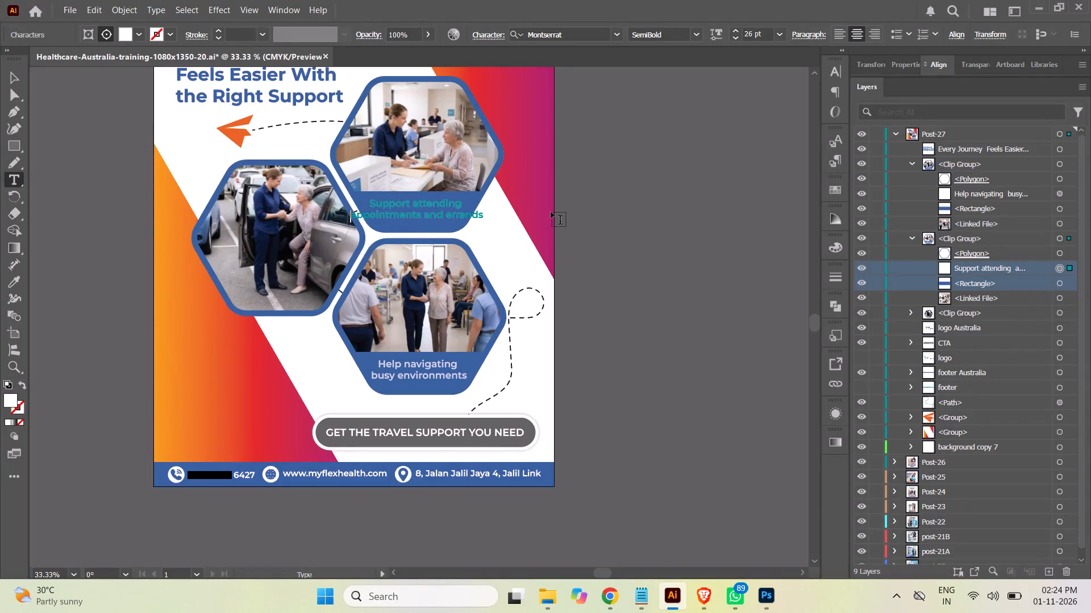
{"action": "left_click", "coordinate": [11, 77]}
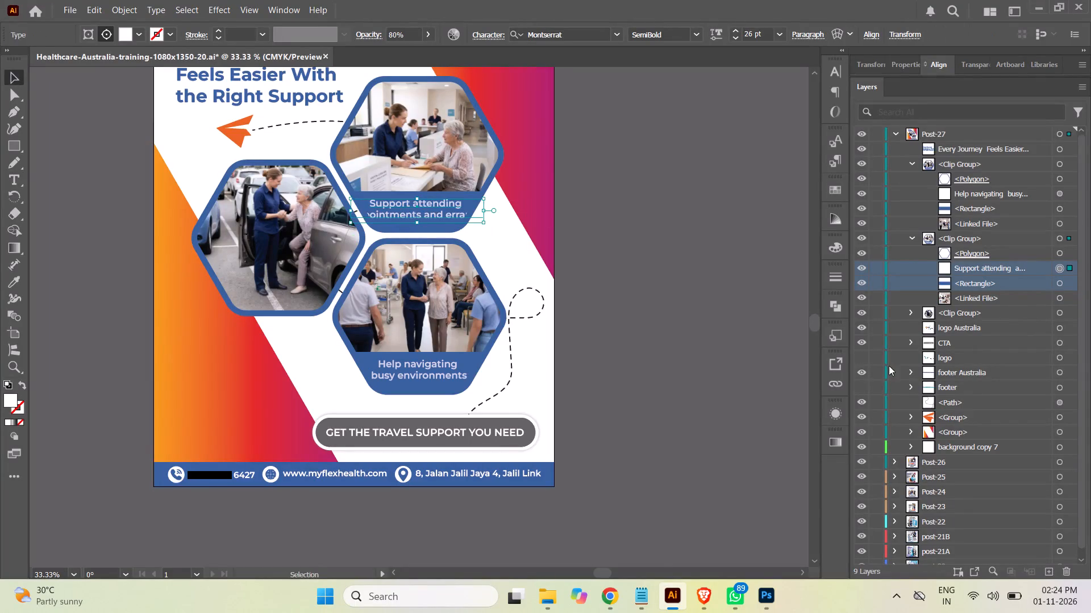
Reduce the "Support attending appointments and errands" caption's font size to 20 pt.
{"action": "key", "text": "ctrl+equal"}
{"action": "key", "text": "ctrl+equal"}
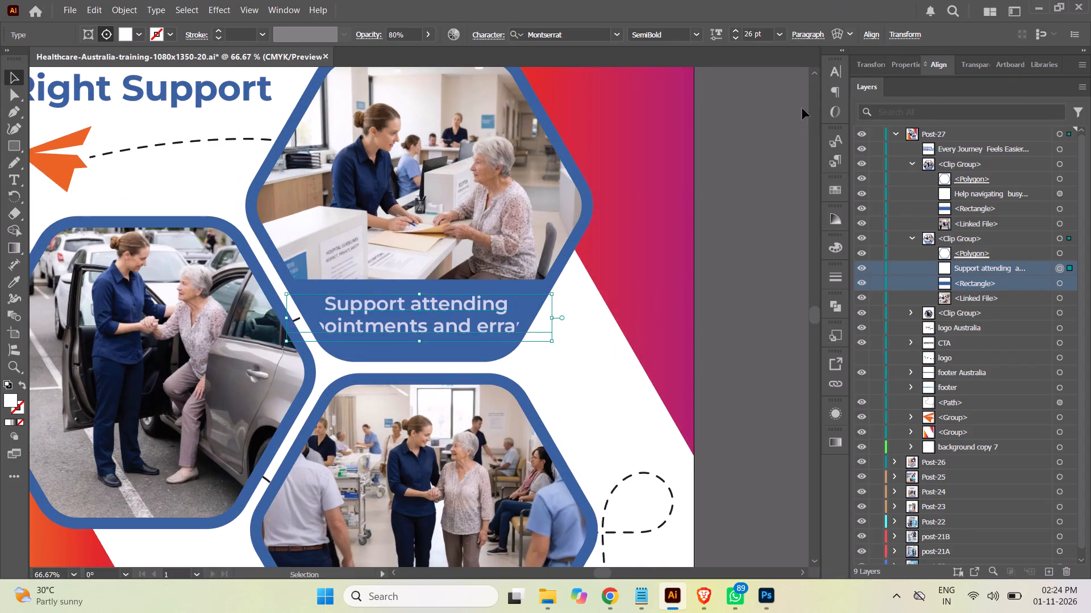
{"action": "left_click", "coordinate": [766, 35]}
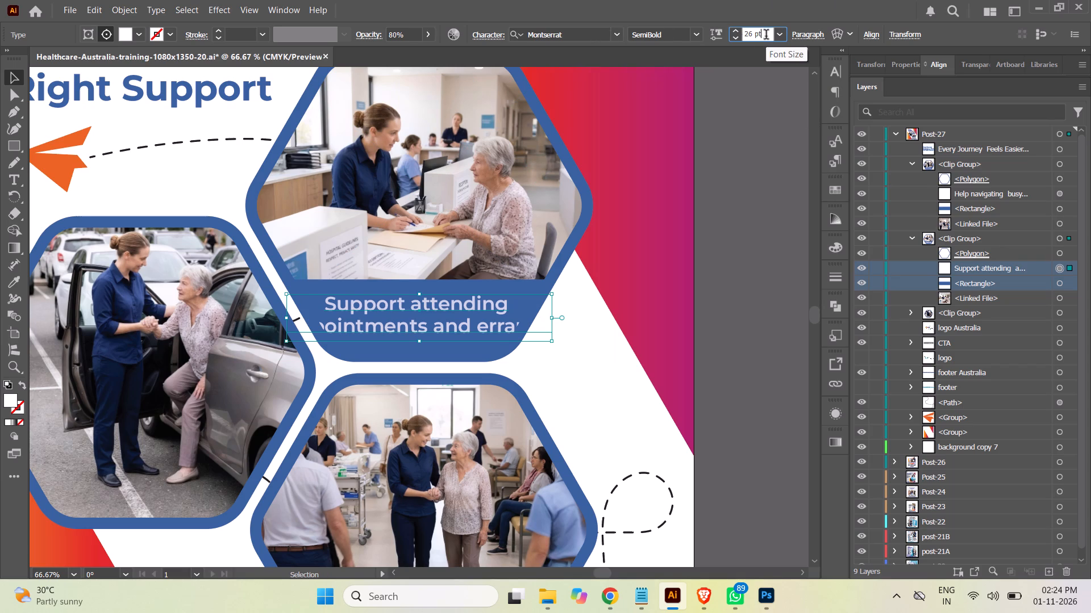
{"action": "key", "text": "Down"}
{"action": "key", "text": "Down"}
{"action": "key", "text": "Down"}
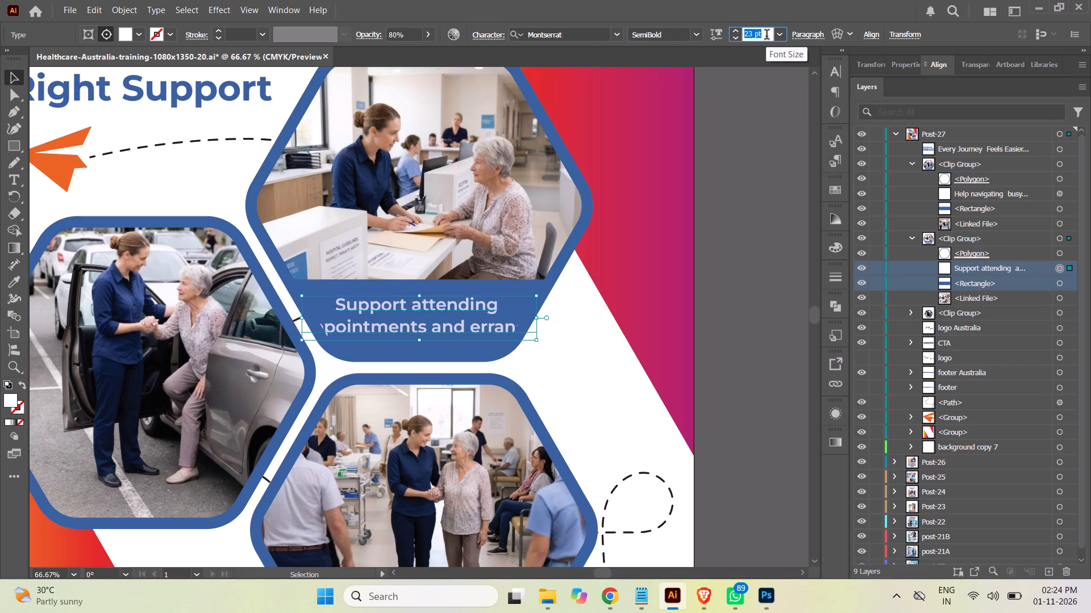
{"action": "key", "text": "Down"}
{"action": "key", "text": "Down"}
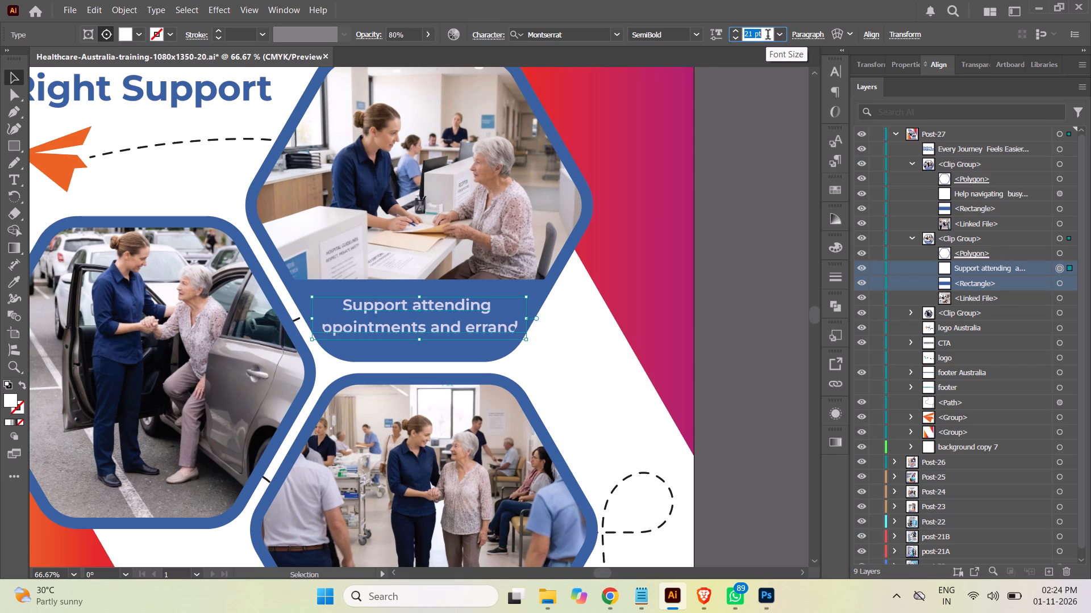
{"action": "key", "text": "Down"}
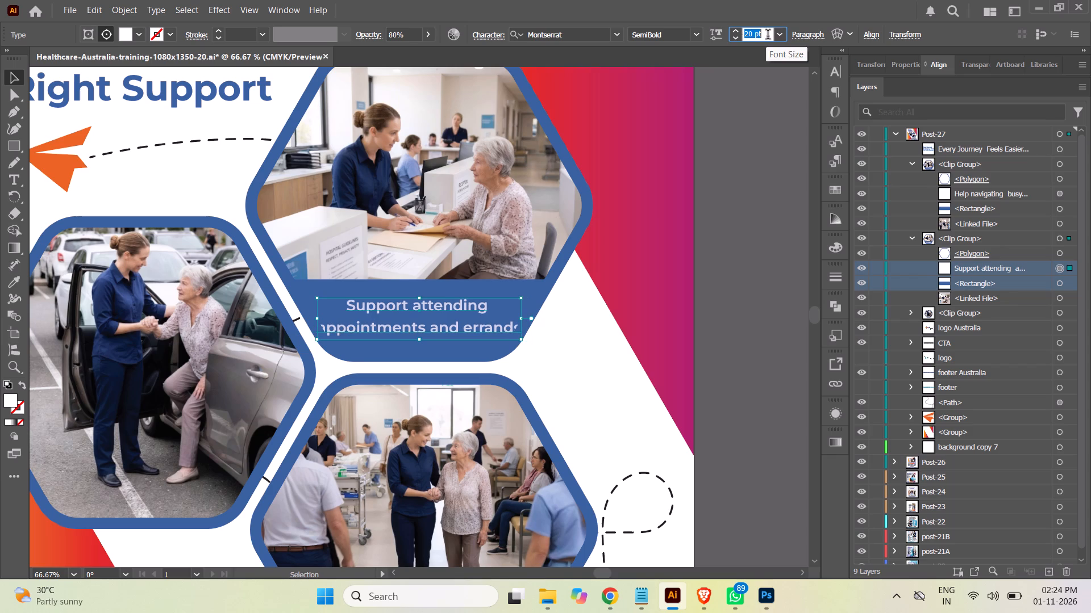
Move the caption slightly upward within its blue band so that both lines fit inside the hexagon.
{"action": "left_click_drag", "start_coordinate": [422, 327], "coordinate": [421, 313]}
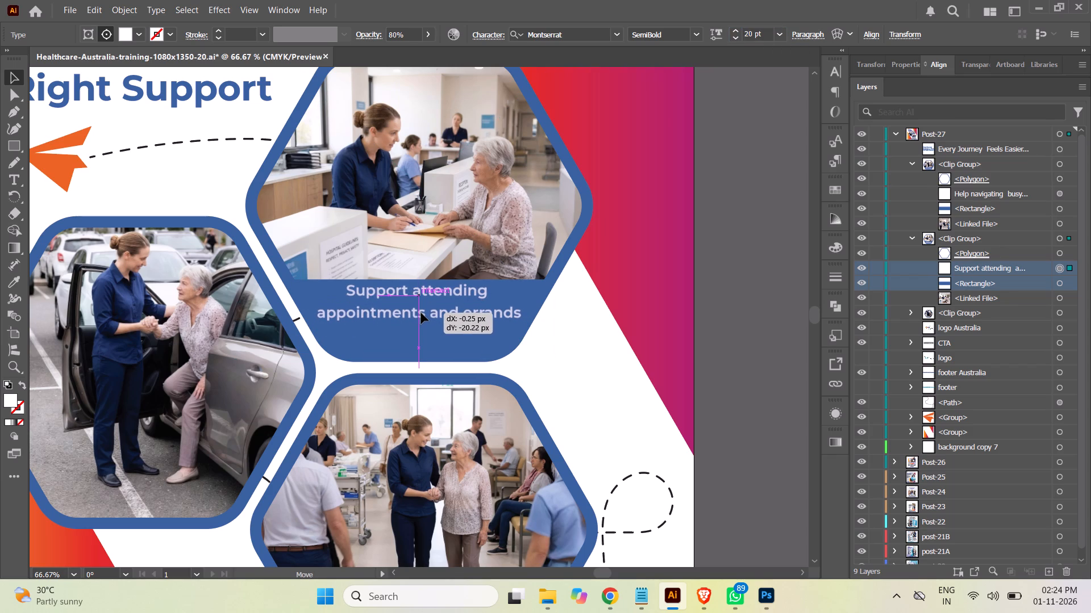
{"action": "left_click_drag", "start_coordinate": [421, 313], "coordinate": [421, 316]}
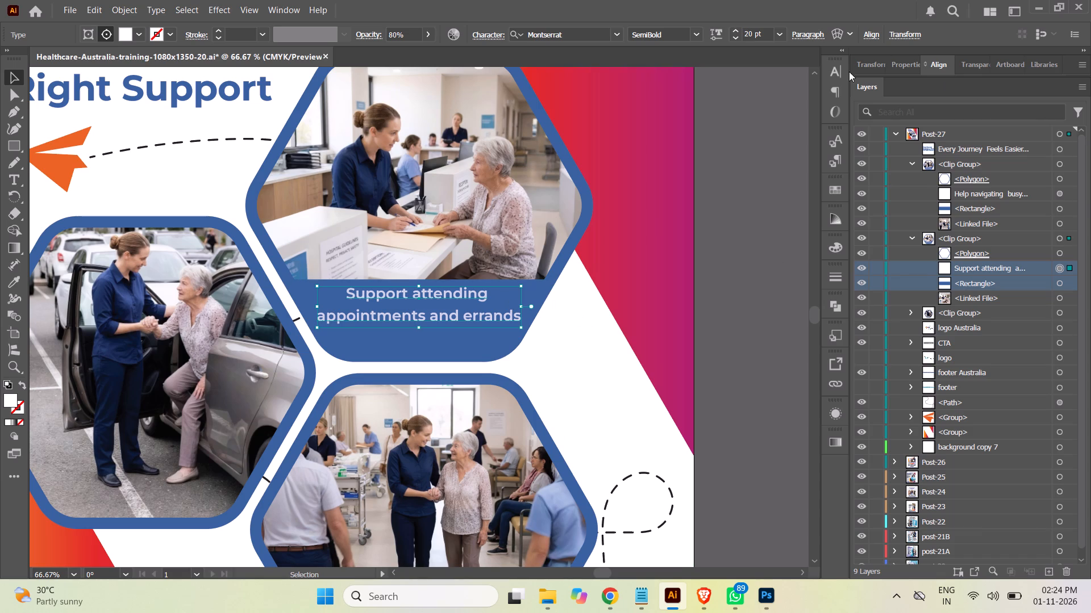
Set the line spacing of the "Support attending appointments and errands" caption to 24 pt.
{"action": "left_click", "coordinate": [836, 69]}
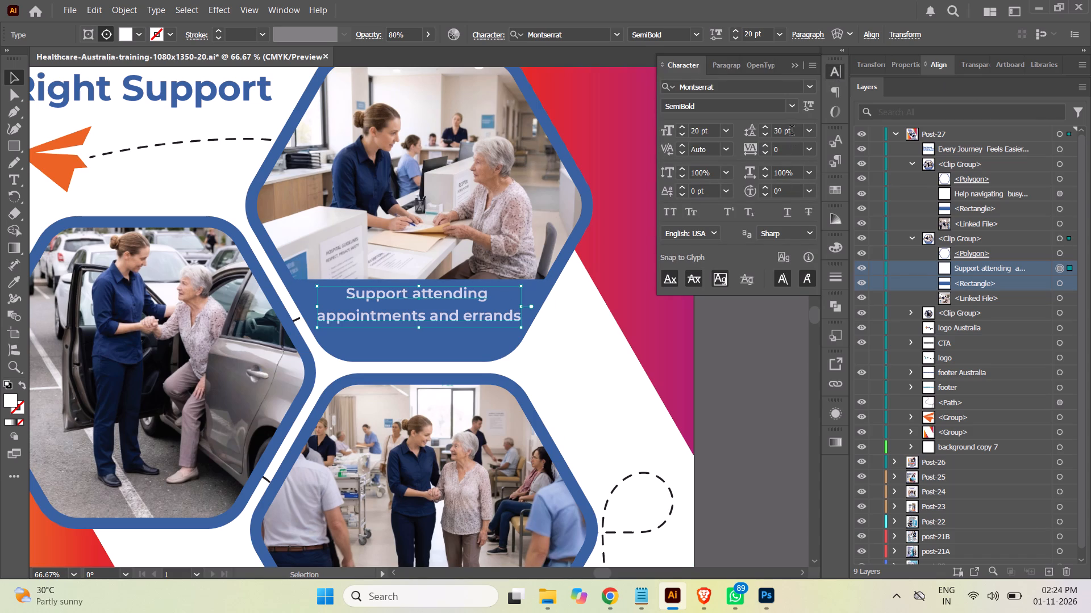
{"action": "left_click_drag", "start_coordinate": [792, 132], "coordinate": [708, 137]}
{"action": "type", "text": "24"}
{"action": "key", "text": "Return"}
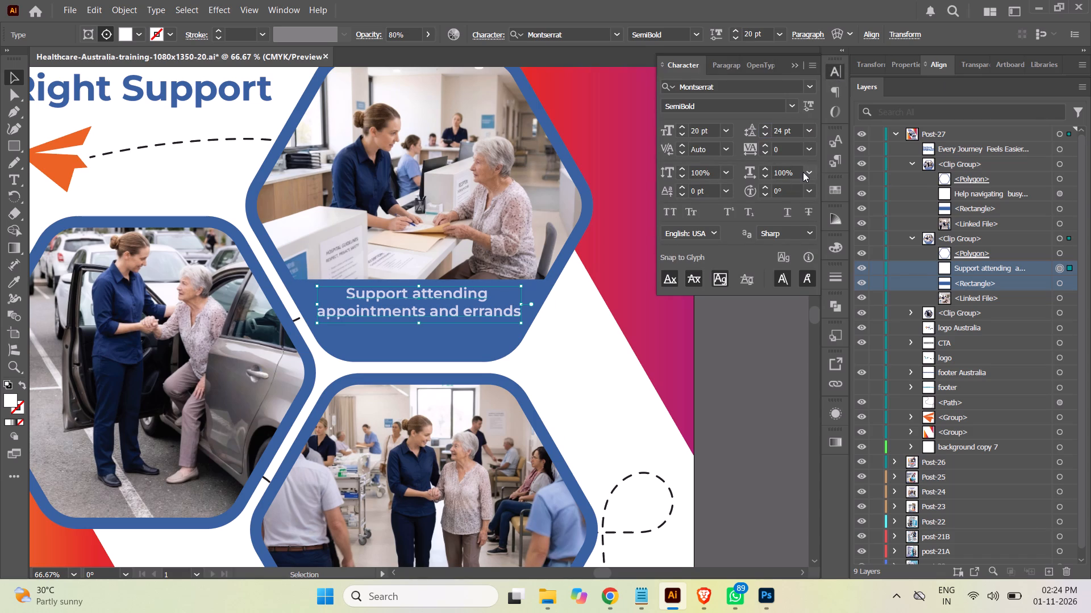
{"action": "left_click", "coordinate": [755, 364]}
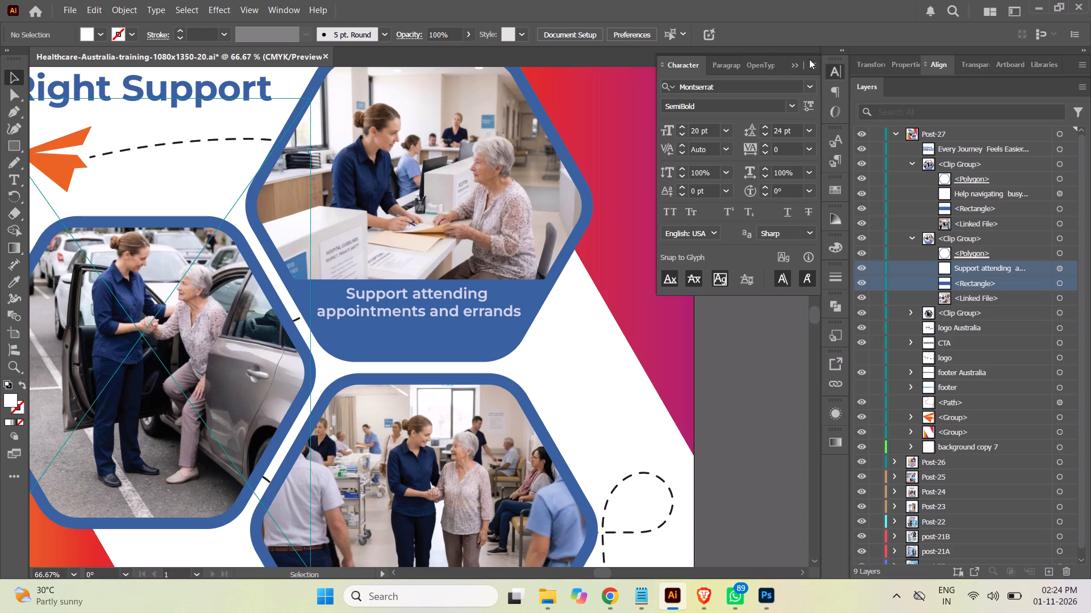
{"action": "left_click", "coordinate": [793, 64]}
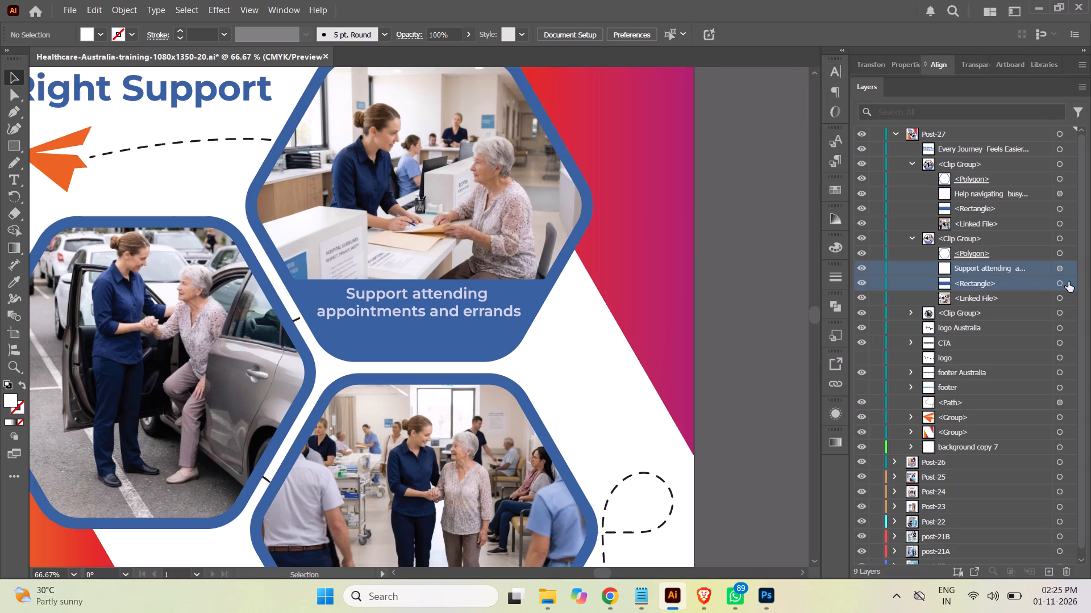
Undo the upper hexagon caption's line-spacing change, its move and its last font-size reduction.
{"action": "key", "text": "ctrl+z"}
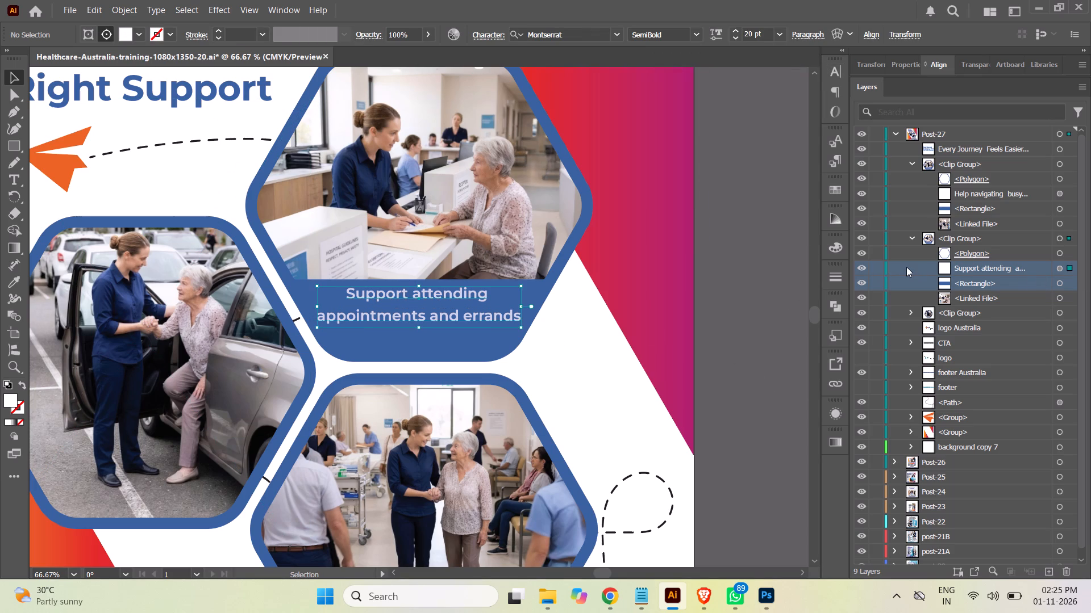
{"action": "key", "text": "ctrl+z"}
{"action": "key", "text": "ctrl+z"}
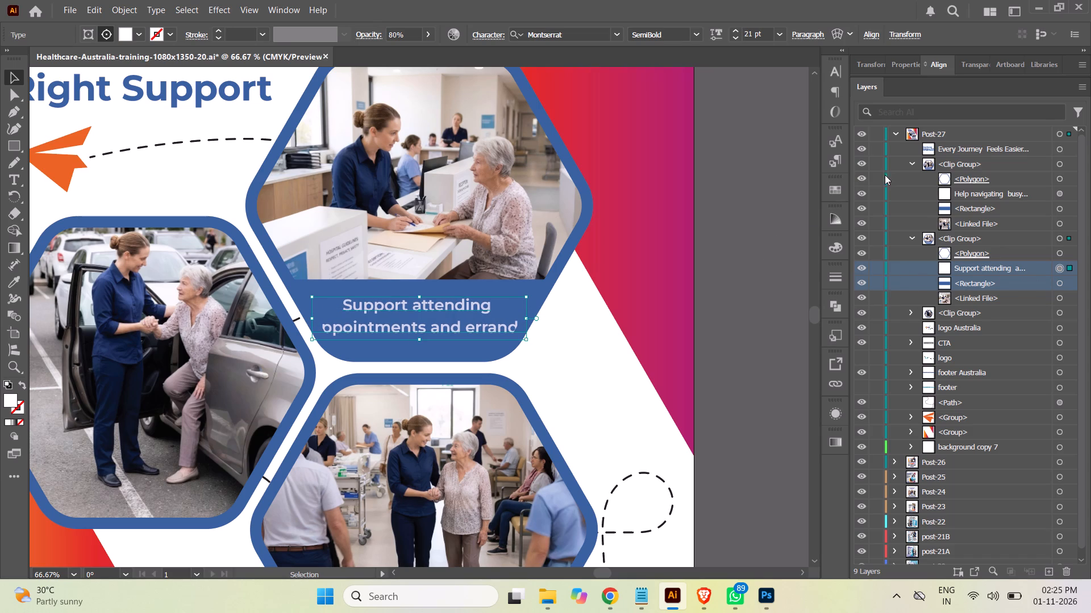
Break the upper hexagon's caption before "and errands" and move the three-line text up to fit within its blue band.
{"action": "left_click", "coordinate": [1060, 268]}
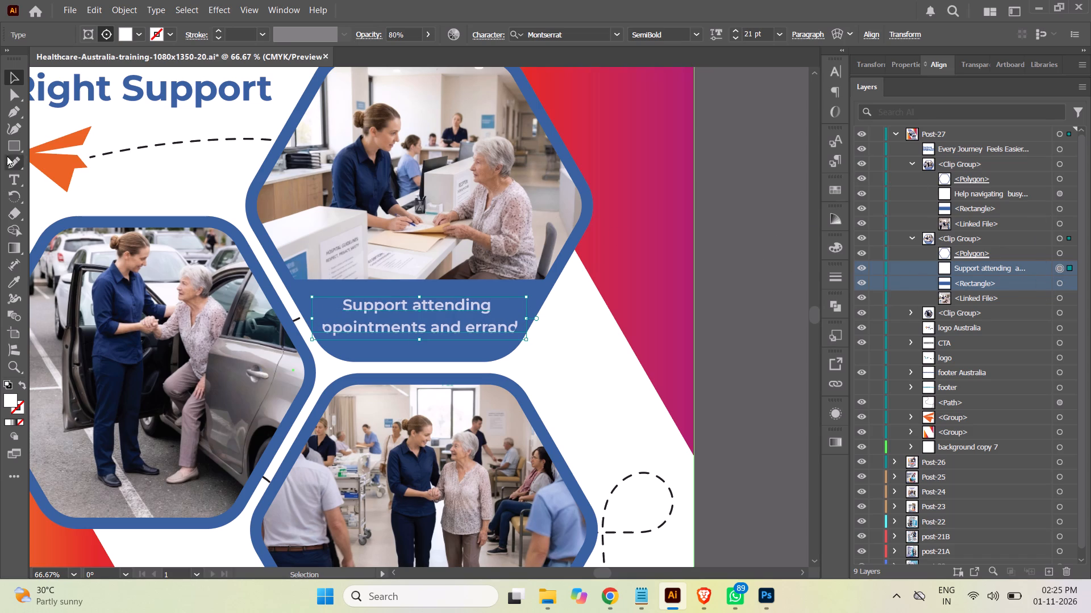
{"action": "left_click", "coordinate": [16, 180]}
{"action": "left_click", "coordinate": [432, 330]}
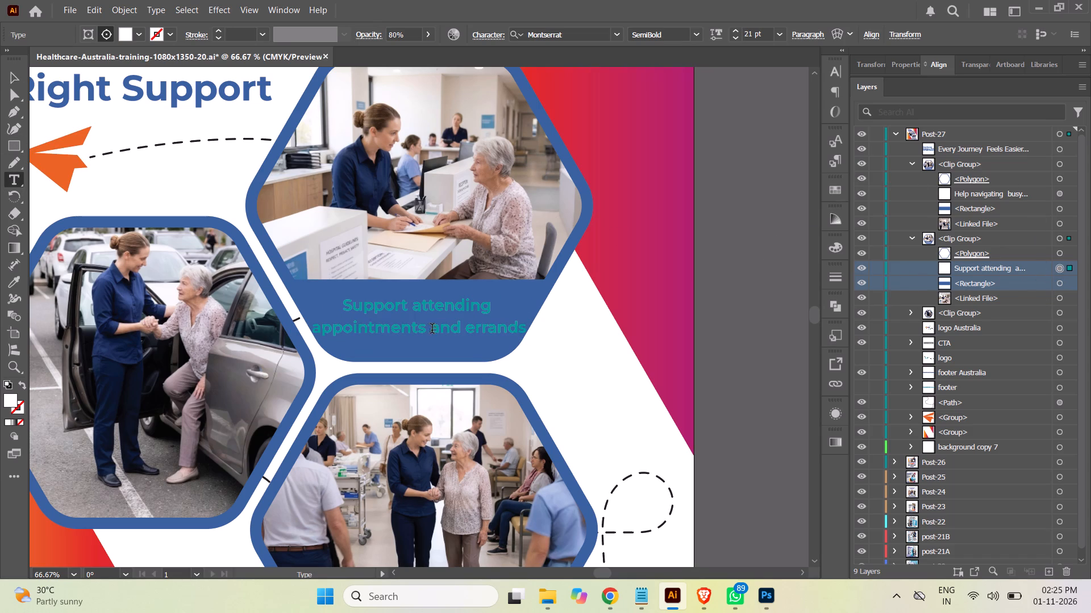
{"action": "key", "text": "Return"}
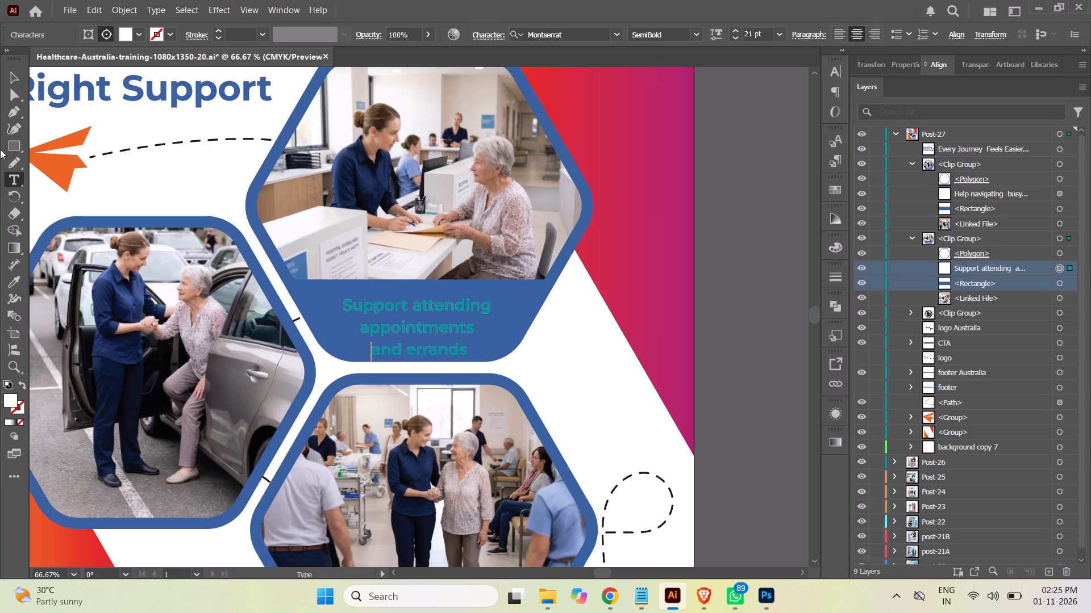
{"action": "left_click", "coordinate": [13, 79]}
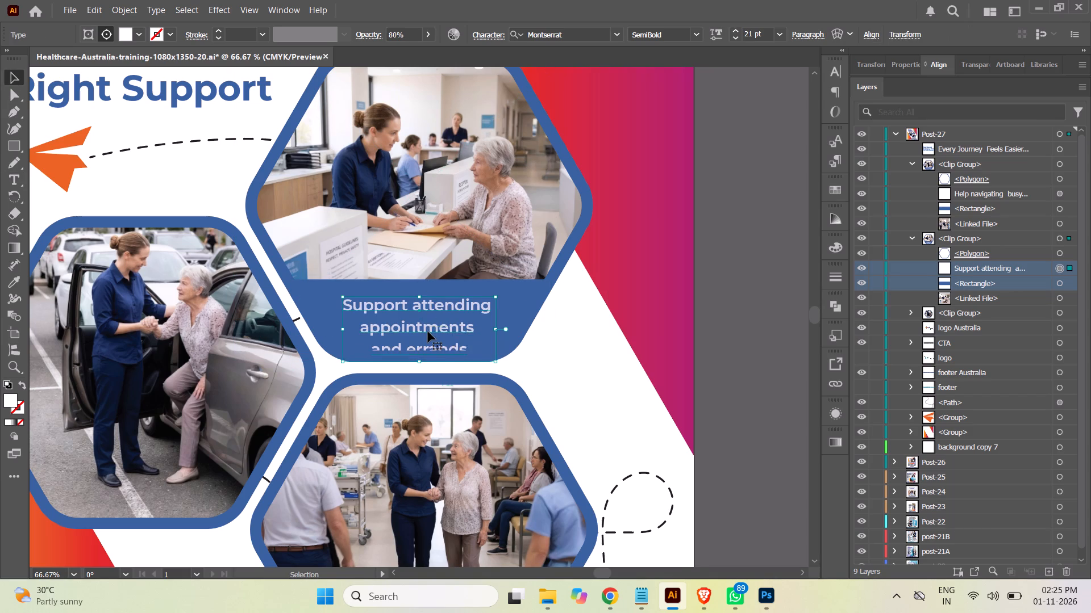
{"action": "left_click_drag", "start_coordinate": [427, 329], "coordinate": [426, 317]}
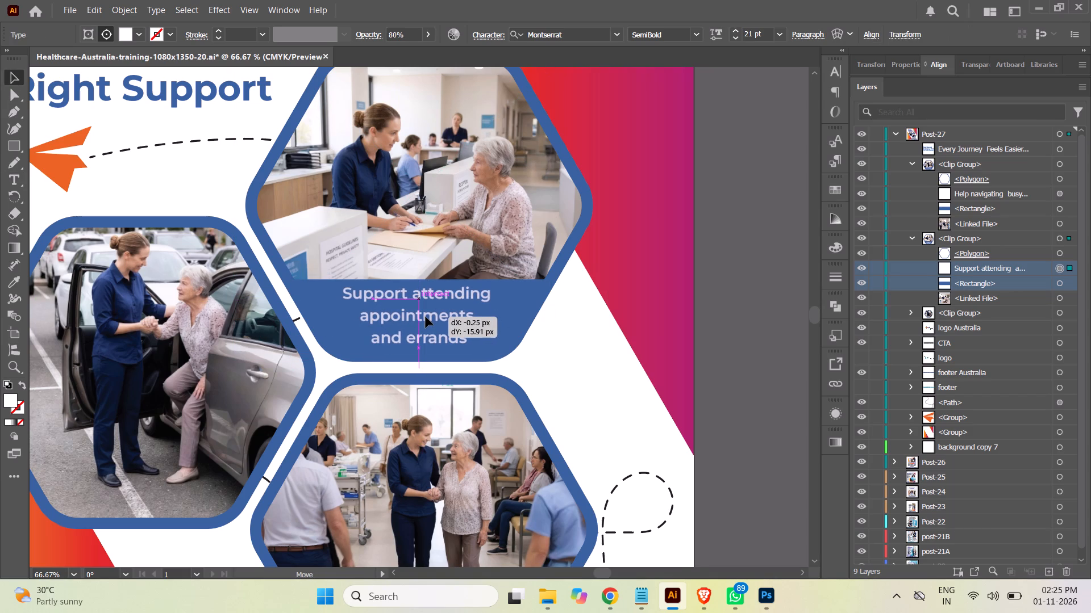
{"action": "left_click_drag", "start_coordinate": [426, 317], "coordinate": [424, 318]}
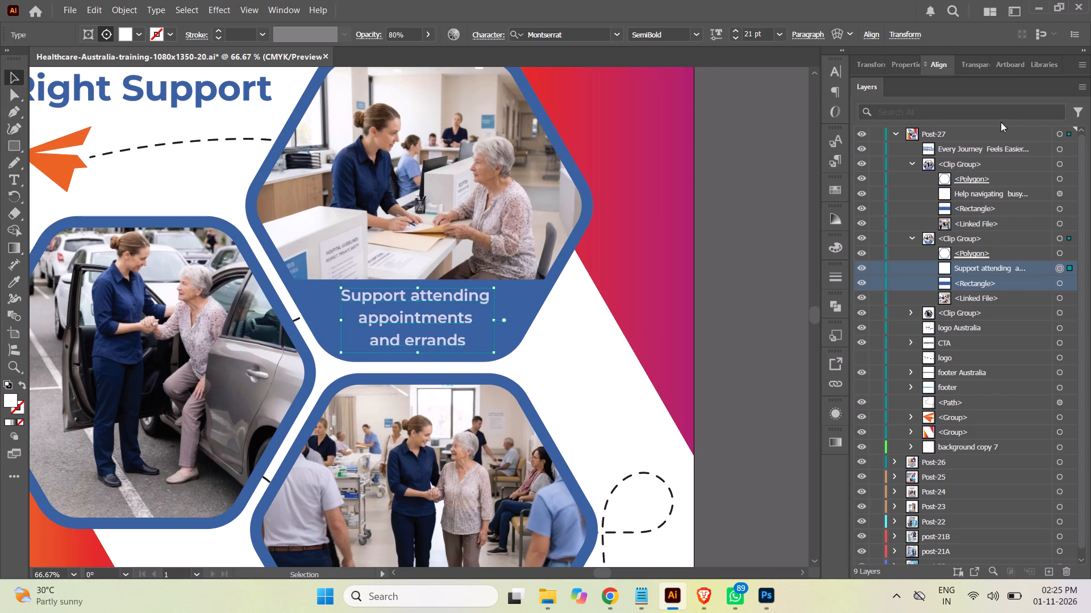
Reduce the line spacing of the three-line "Support attending appointments and errands" caption to 26 pt.
{"action": "left_click", "coordinate": [840, 70]}
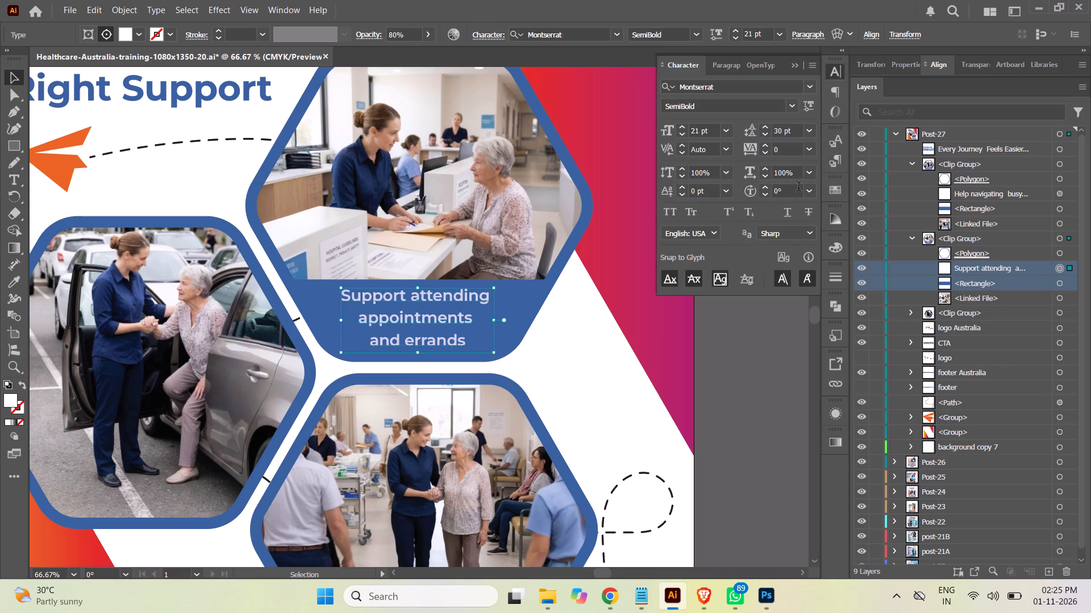
{"action": "left_click", "coordinate": [795, 132]}
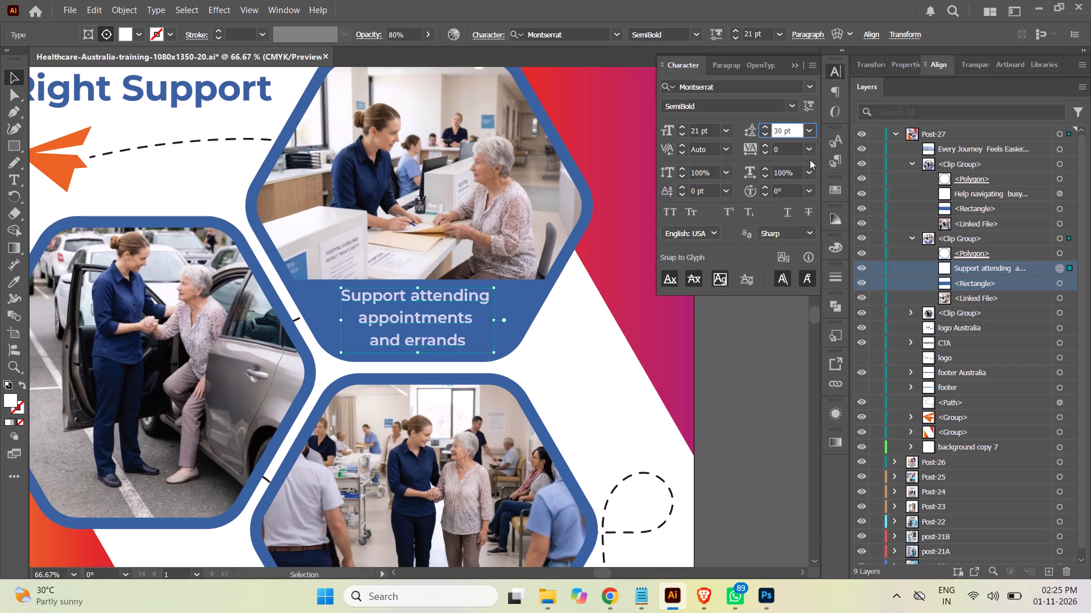
{"action": "key", "text": "Down"}
{"action": "key", "text": "Down"}
{"action": "key", "text": "Down"}
{"action": "key", "text": "Down"}
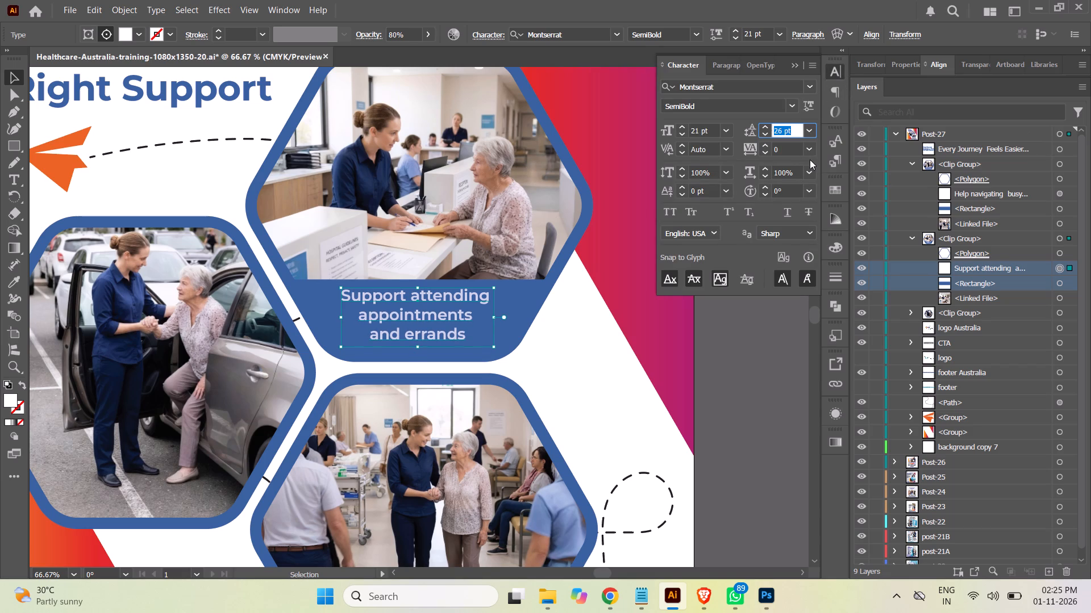
Set the font size of the "Support attending appointments and errands" caption to 26 pt.
{"action": "left_click_drag", "start_coordinate": [702, 131], "coordinate": [693, 133]}
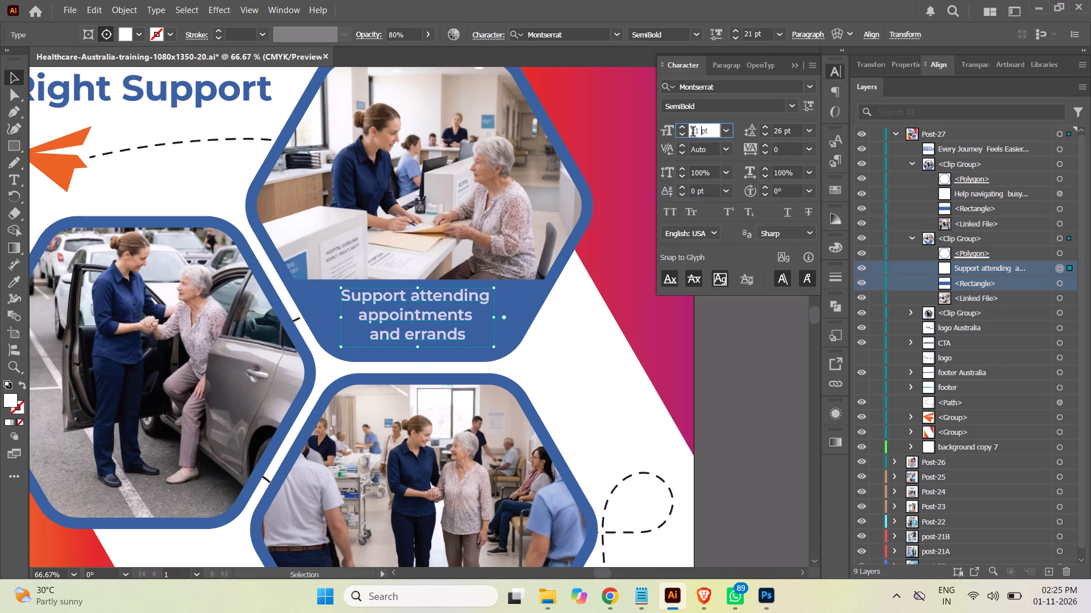
{"action": "left_click_drag", "start_coordinate": [693, 133], "coordinate": [660, 138]}
{"action": "left_click", "coordinate": [699, 131]}
{"action": "left_click_drag", "start_coordinate": [699, 131], "coordinate": [663, 135]}
{"action": "key", "text": "2"}
{"action": "key", "text": "6"}
{"action": "key", "text": "Return"}
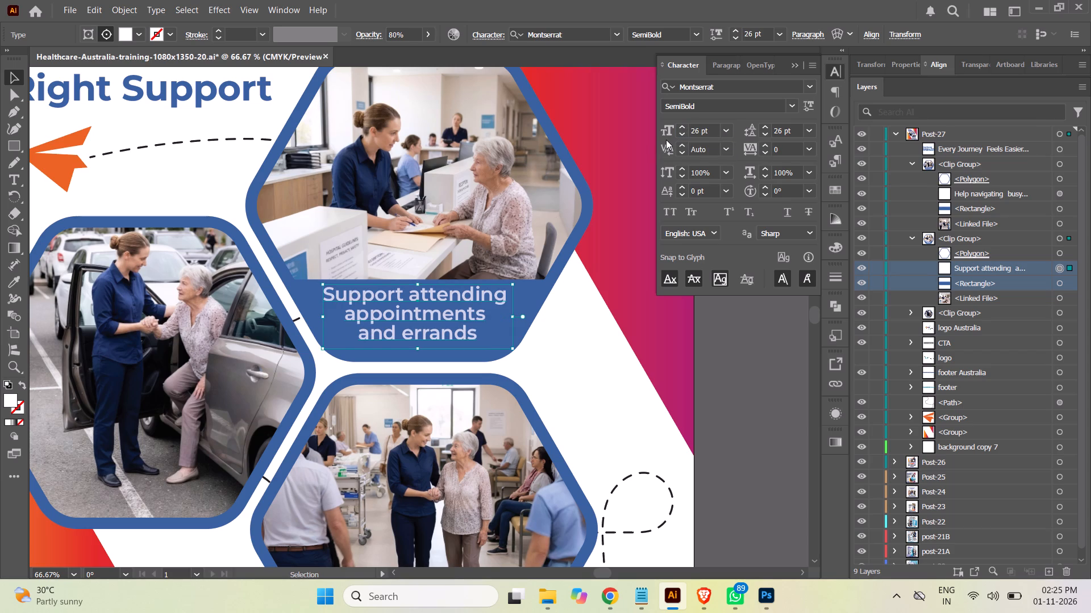
{"action": "left_click", "coordinate": [740, 353]}
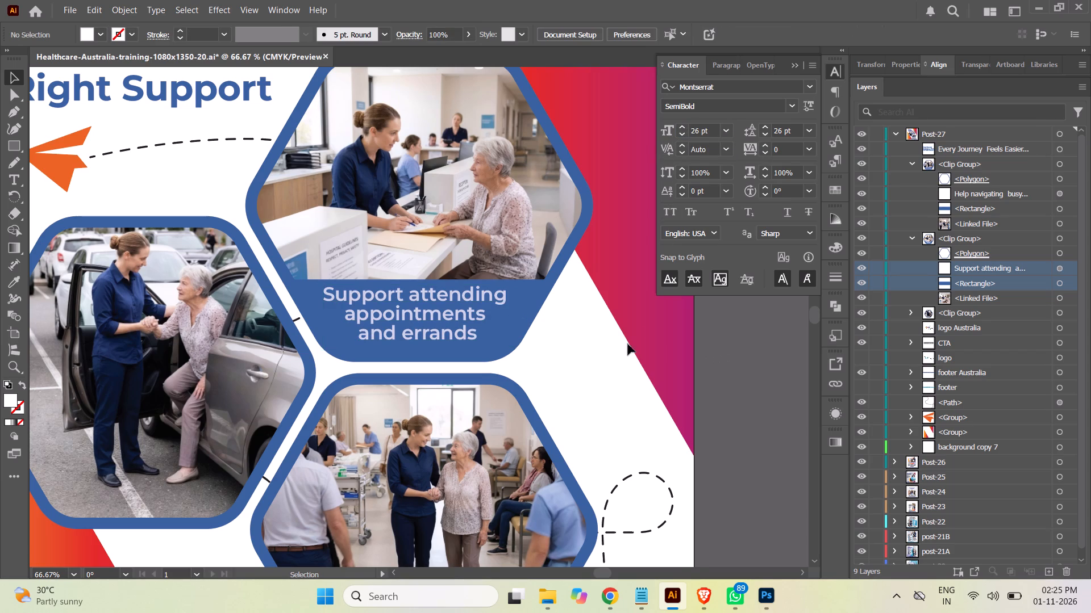
{"action": "left_click", "coordinate": [793, 64]}
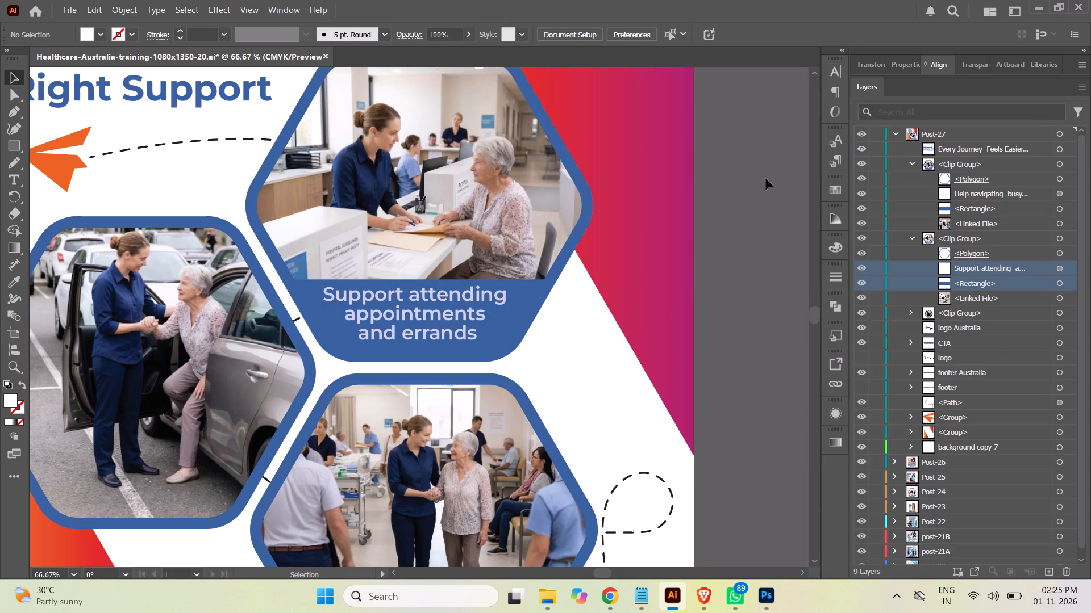
Check the font size and line spacing of the lower hexagon's "Help navigating busy environments" caption.
{"action": "left_click", "coordinate": [778, 287]}
{"action": "scroll", "coordinate": [781, 263], "scroll_direction": "down", "scroll_amount": 1}
{"action": "scroll", "coordinate": [781, 263], "scroll_direction": "up", "scroll_amount": 2}
{"action": "scroll", "coordinate": [781, 263], "scroll_direction": "down", "scroll_amount": 8}
{"action": "scroll", "coordinate": [777, 259], "scroll_direction": "up", "scroll_amount": 1}
{"action": "scroll", "coordinate": [777, 258], "scroll_direction": "down", "scroll_amount": 1}
{"action": "scroll", "coordinate": [776, 254], "scroll_direction": "up", "scroll_amount": 1}
{"action": "scroll", "coordinate": [774, 253], "scroll_direction": "down", "scroll_amount": 7}
{"action": "scroll", "coordinate": [773, 250], "scroll_direction": "up", "scroll_amount": 1}
{"action": "scroll", "coordinate": [773, 250], "scroll_direction": "down", "scroll_amount": 2}
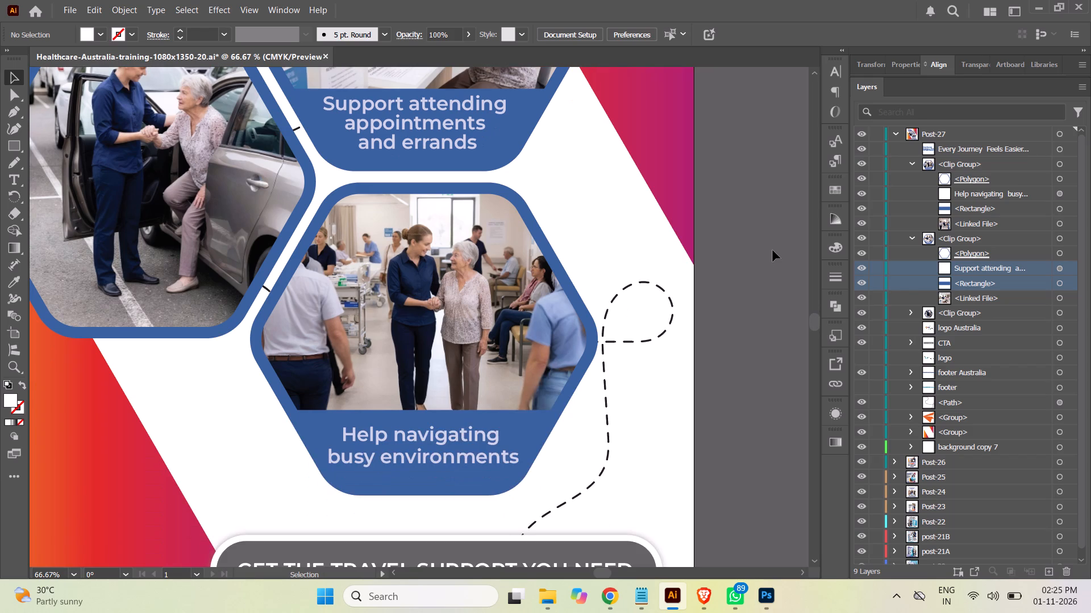
{"action": "left_click", "coordinate": [1060, 195]}
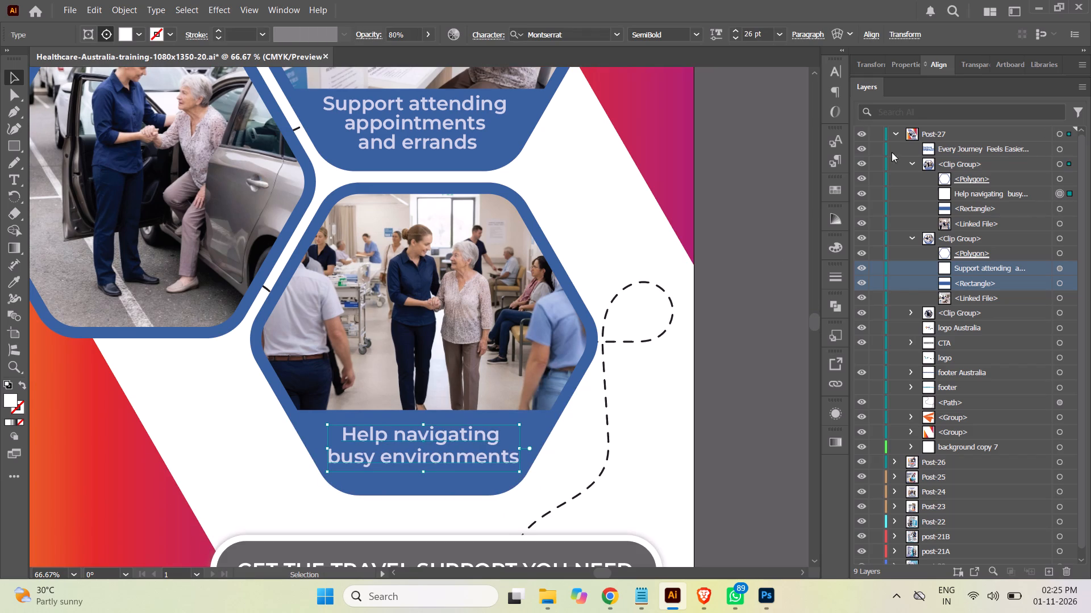
{"action": "left_click", "coordinate": [833, 66]}
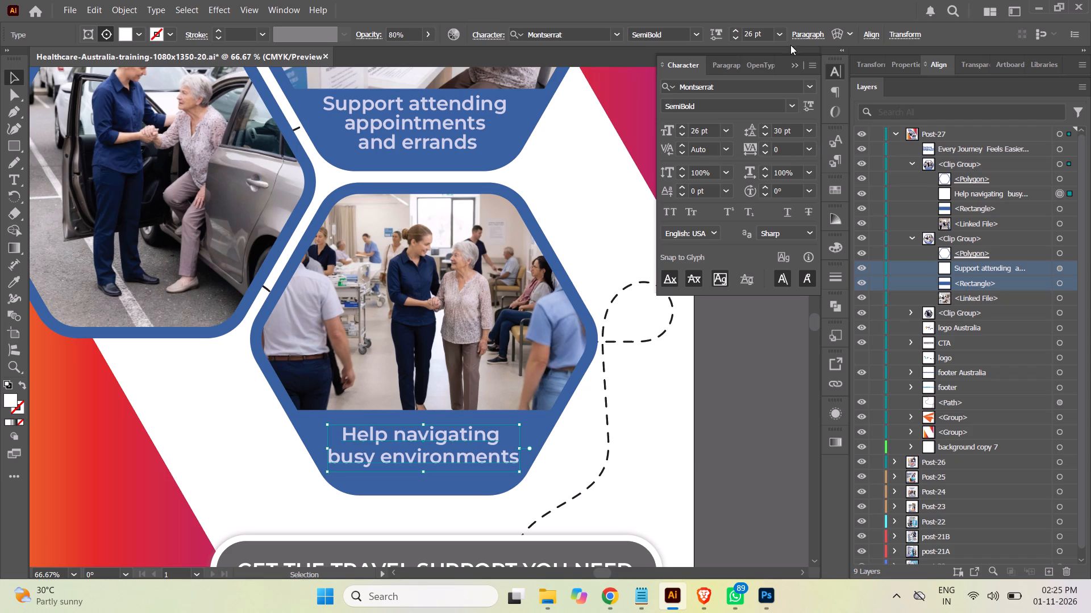
{"action": "left_click", "coordinate": [794, 66]}
{"action": "left_click", "coordinate": [772, 185]}
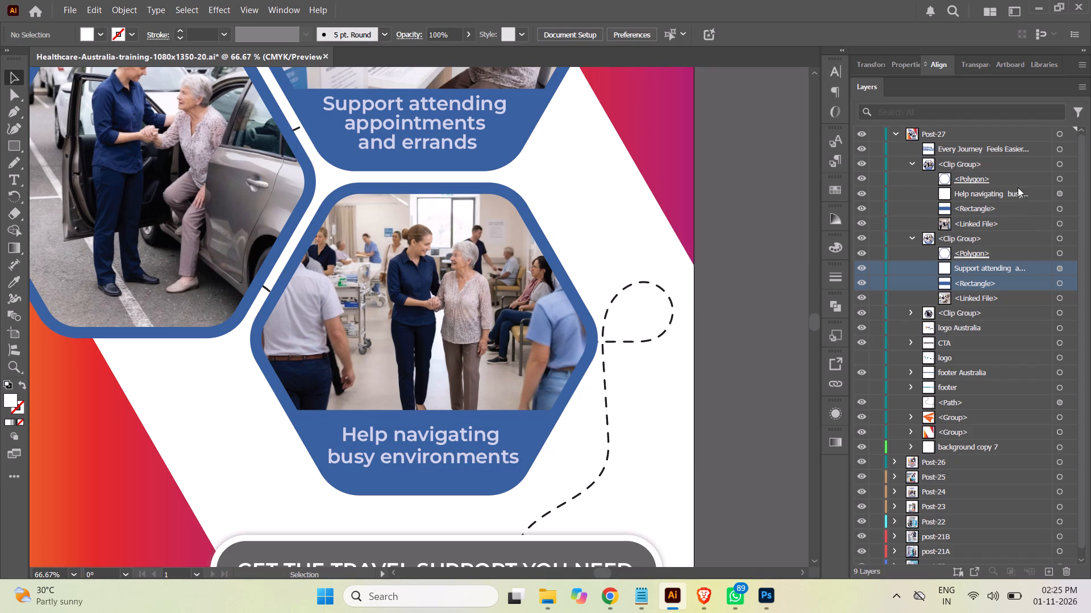
Duplicate the "Help navigating busy environments" caption together with its blue rectangle inside the lower hexagon's clip group.
{"action": "left_click", "coordinate": [1061, 191]}
{"action": "left_click", "coordinate": [1060, 211], "text": "shift"}
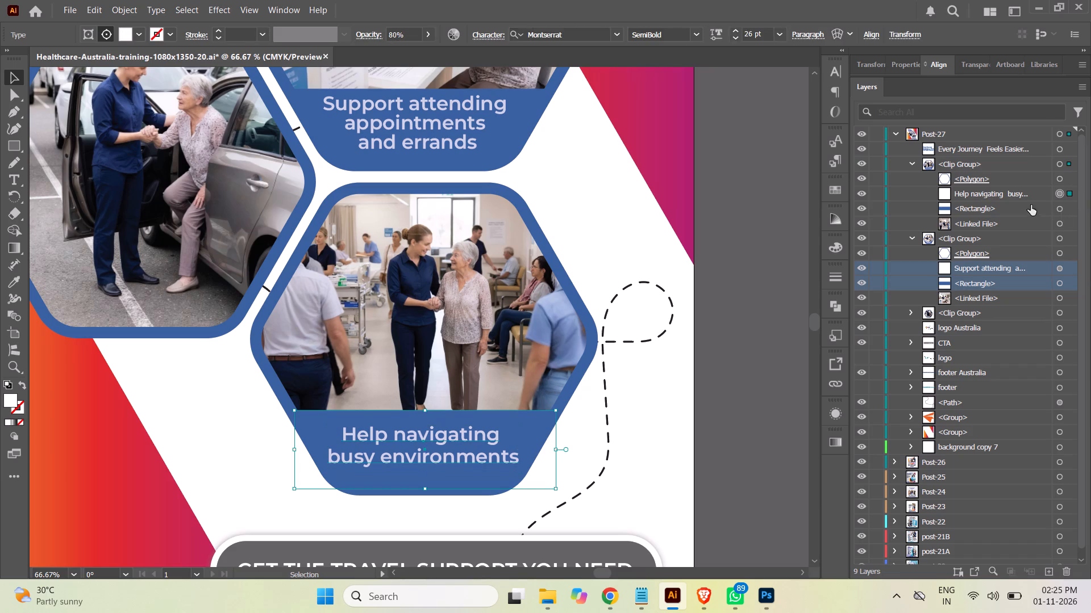
{"action": "left_click", "coordinate": [1015, 191]}
{"action": "left_click", "coordinate": [1014, 204], "text": "shift"}
{"action": "left_click_drag", "start_coordinate": [1029, 208], "coordinate": [1044, 481]}
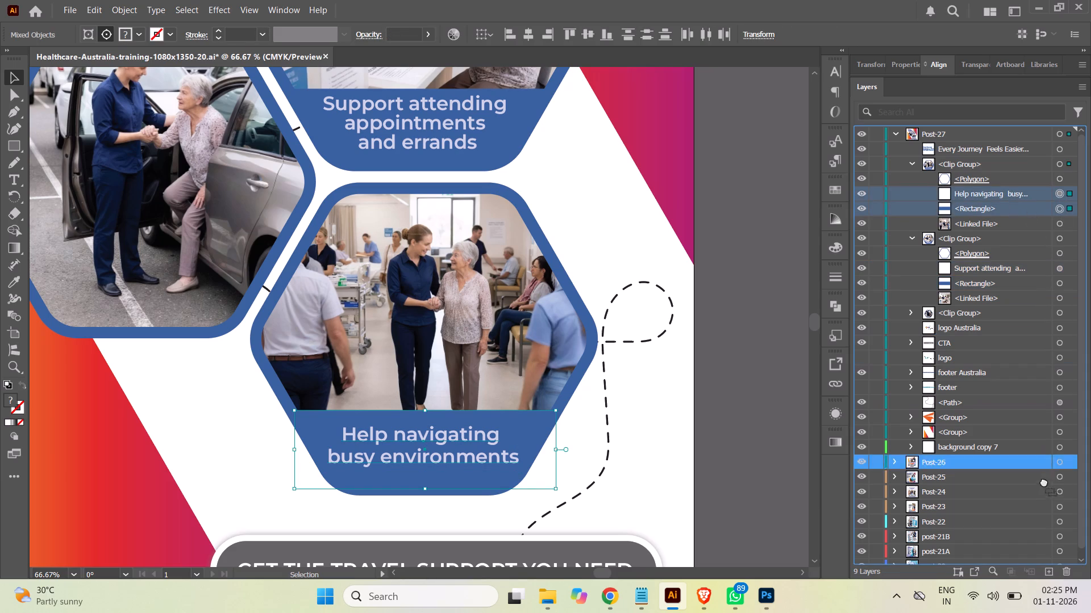
{"action": "left_click_drag", "start_coordinate": [1044, 481], "coordinate": [1049, 569]}
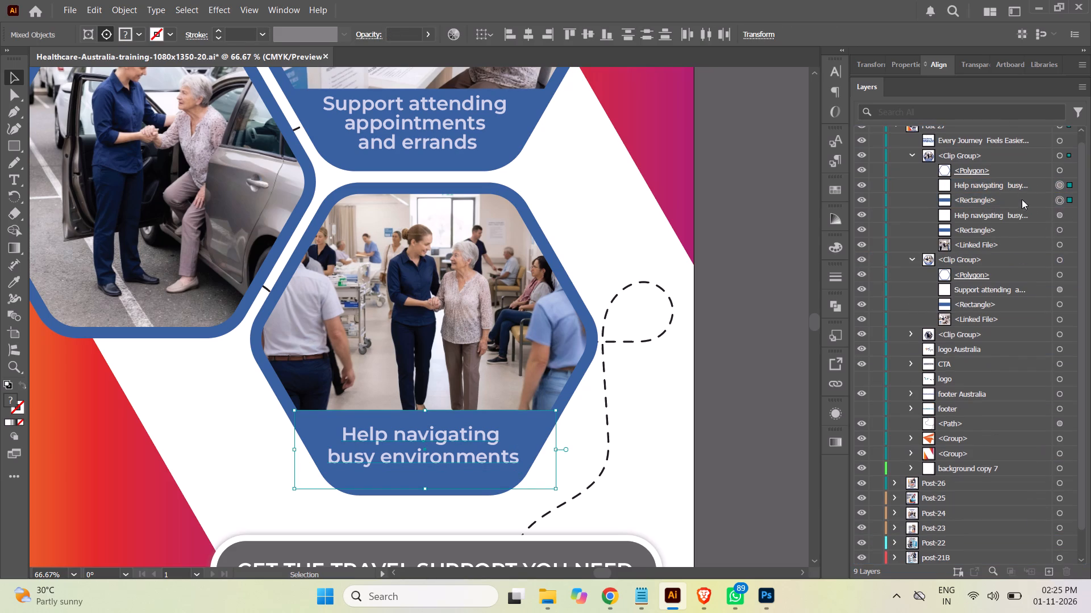
Place the duplicated caption and blue rectangle inside the car picture's clip group, above its linked image, and collapse the other two clip groups.
{"action": "left_click", "coordinate": [910, 334]}
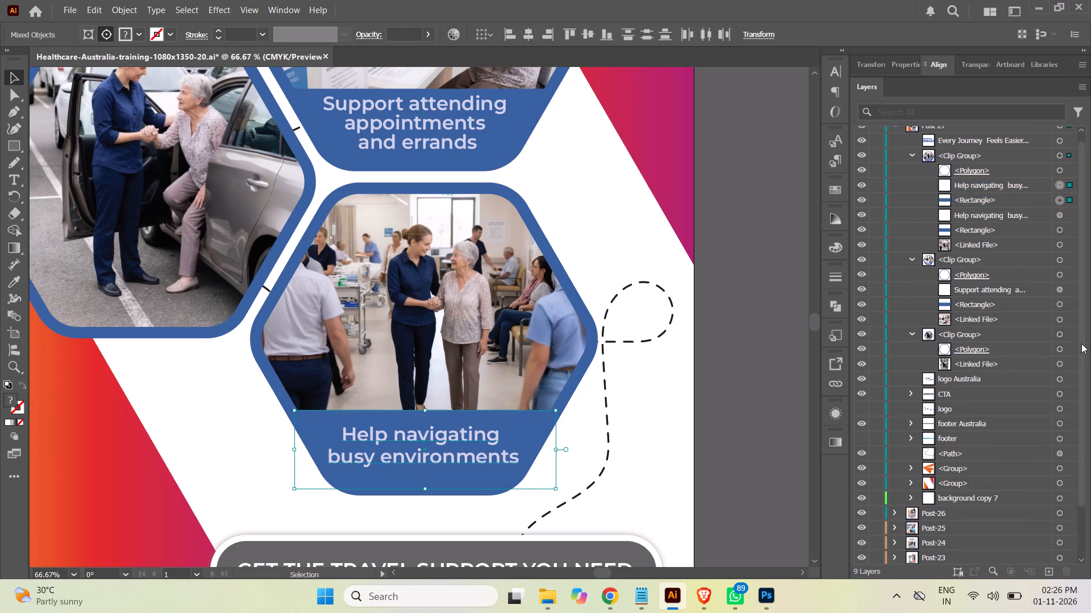
{"action": "left_click", "coordinate": [1014, 183]}
{"action": "left_click", "coordinate": [1007, 201], "text": "shift"}
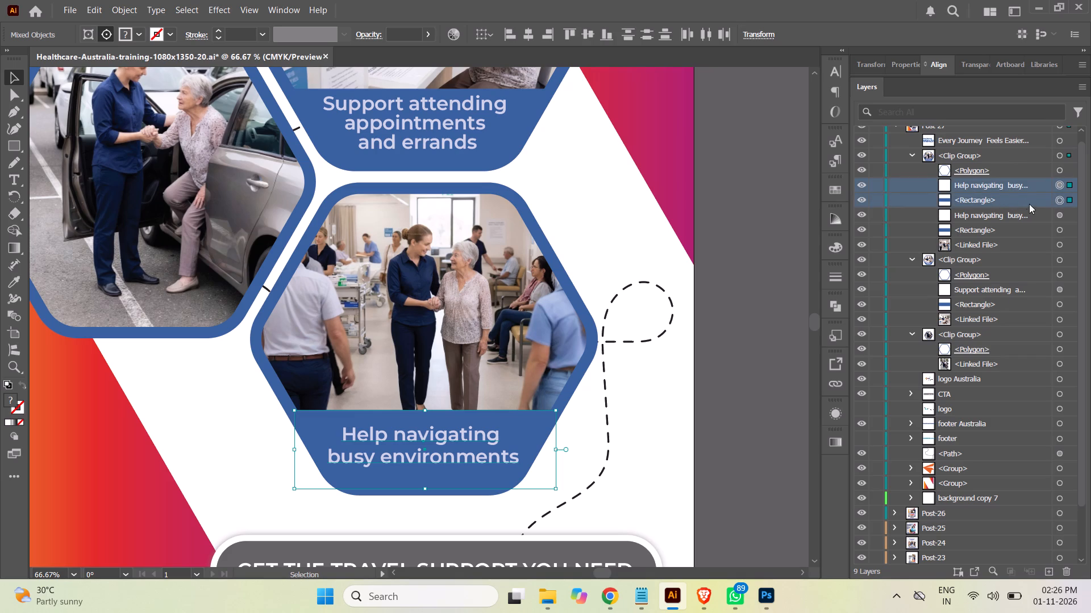
{"action": "left_click_drag", "start_coordinate": [1022, 198], "coordinate": [996, 356]}
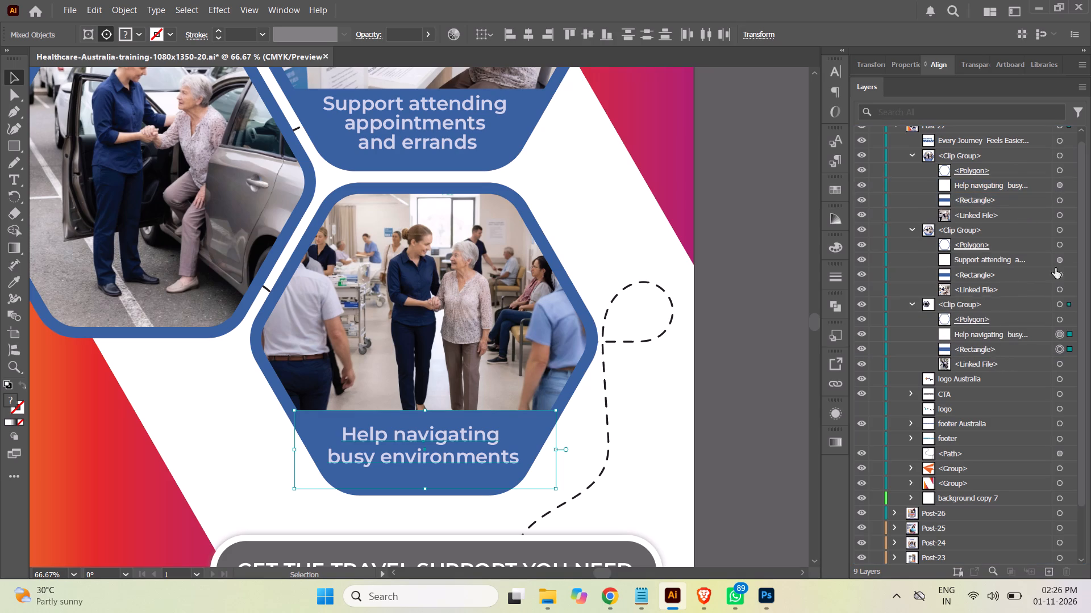
{"action": "left_click", "coordinate": [911, 152]}
{"action": "left_click", "coordinate": [910, 167]}
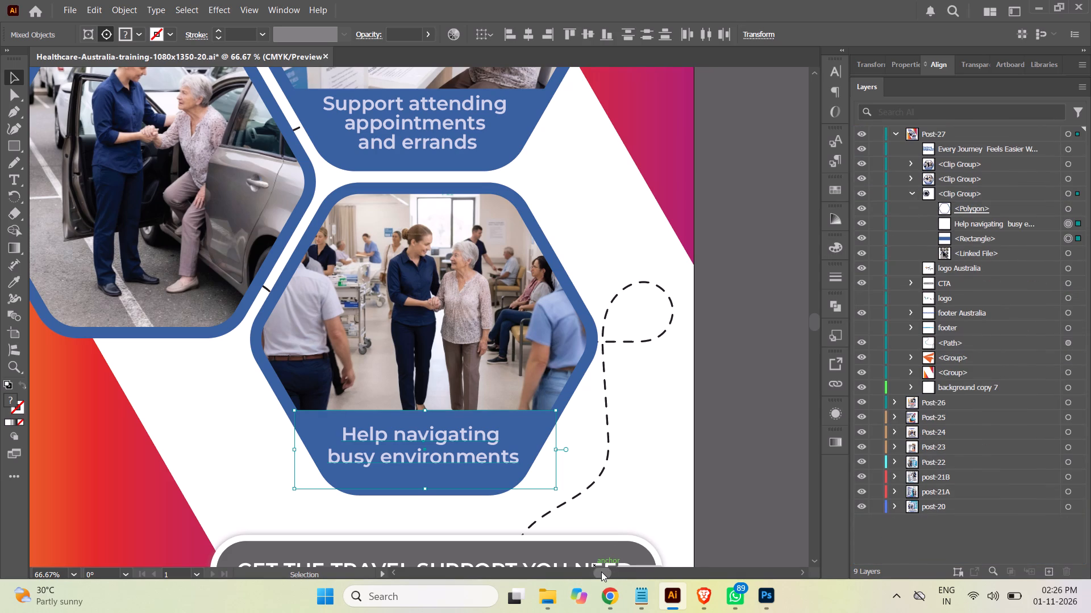
Move the duplicated caption band about 366 px left and 207 px up, onto the bottom of the car picture's hexagon.
{"action": "left_click_drag", "start_coordinate": [601, 572], "coordinate": [596, 572]}
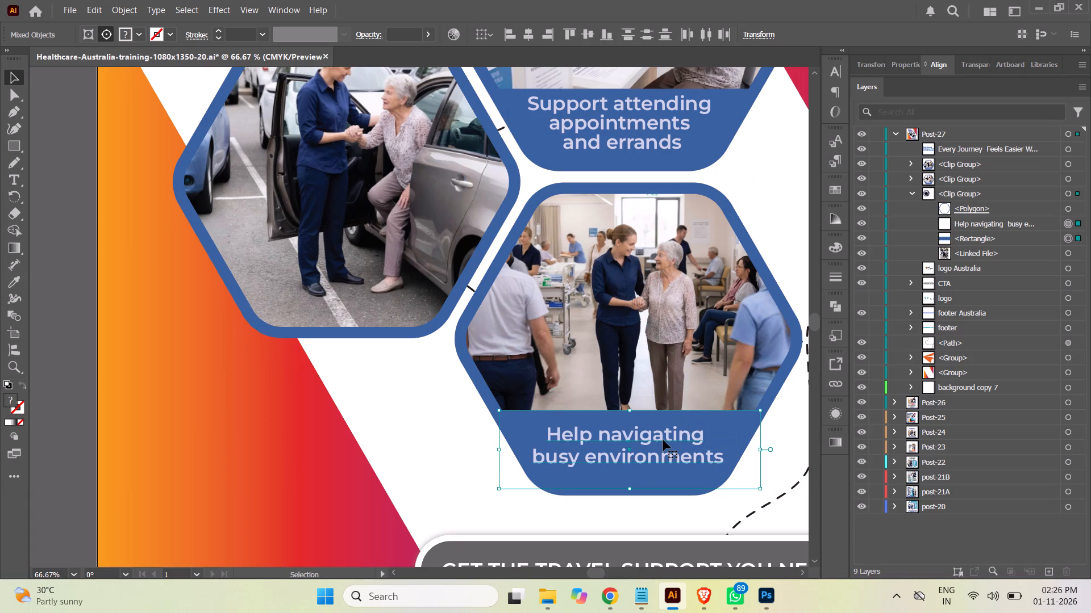
{"action": "left_click_drag", "start_coordinate": [663, 440], "coordinate": [409, 270]}
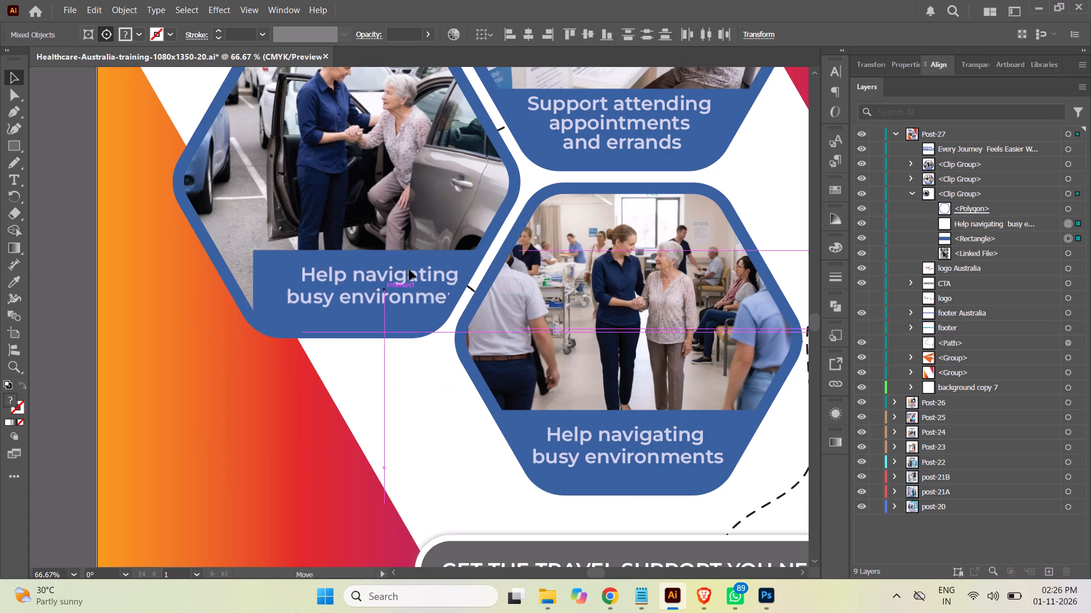
{"action": "left_click_drag", "start_coordinate": [409, 270], "coordinate": [390, 288]}
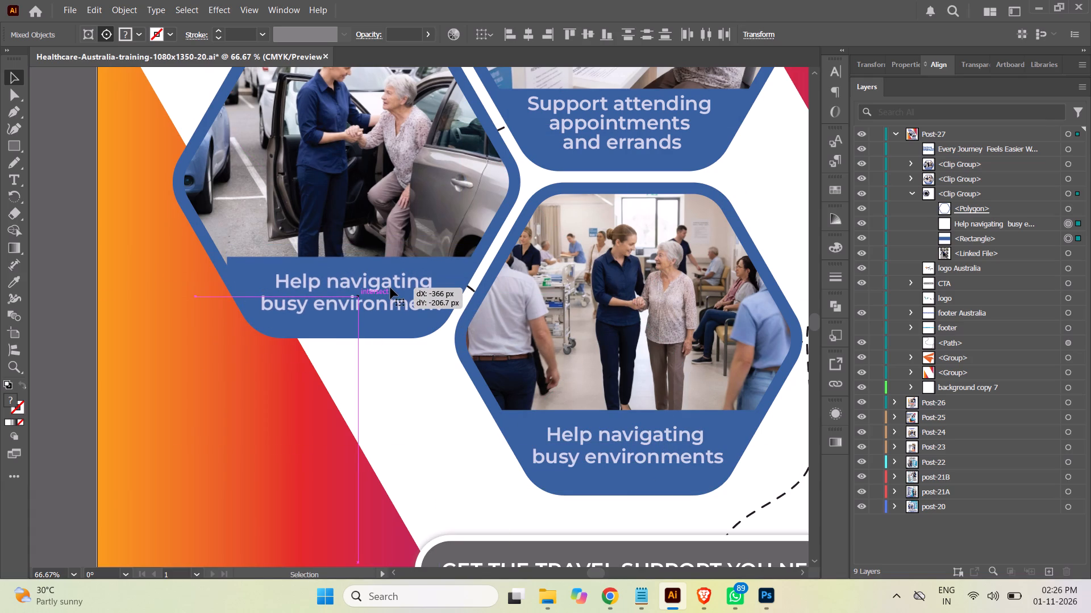
Replace the car picture's duplicated caption text with the brief's pointer "Assistance with entering and exiting vehicles".
{"action": "left_click", "coordinate": [615, 591]}
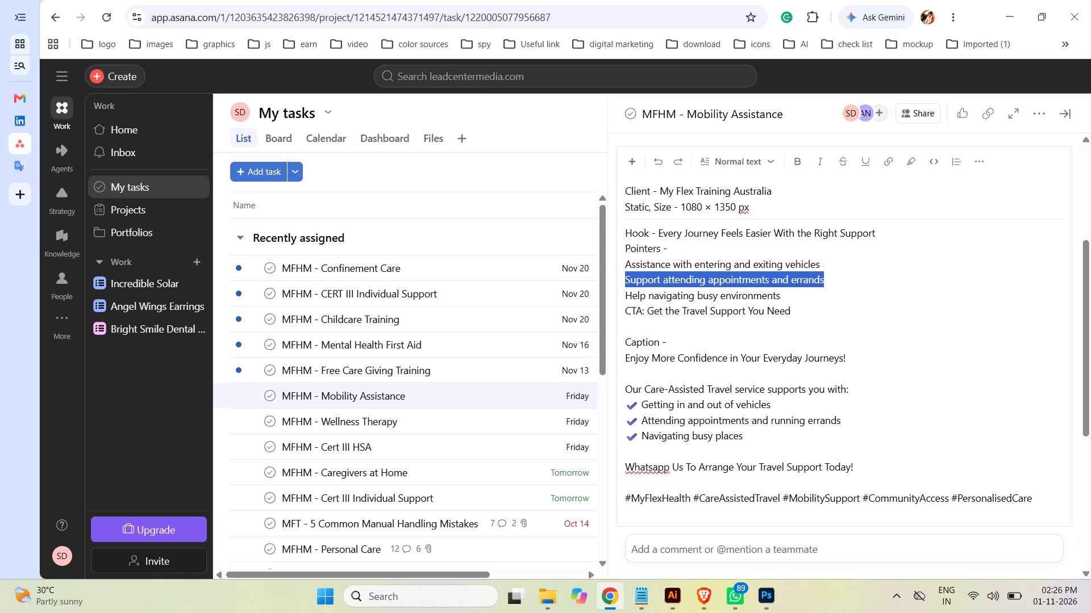
{"action": "left_click_drag", "start_coordinate": [821, 262], "coordinate": [621, 259]}
{"action": "key", "text": "ctrl+c"}
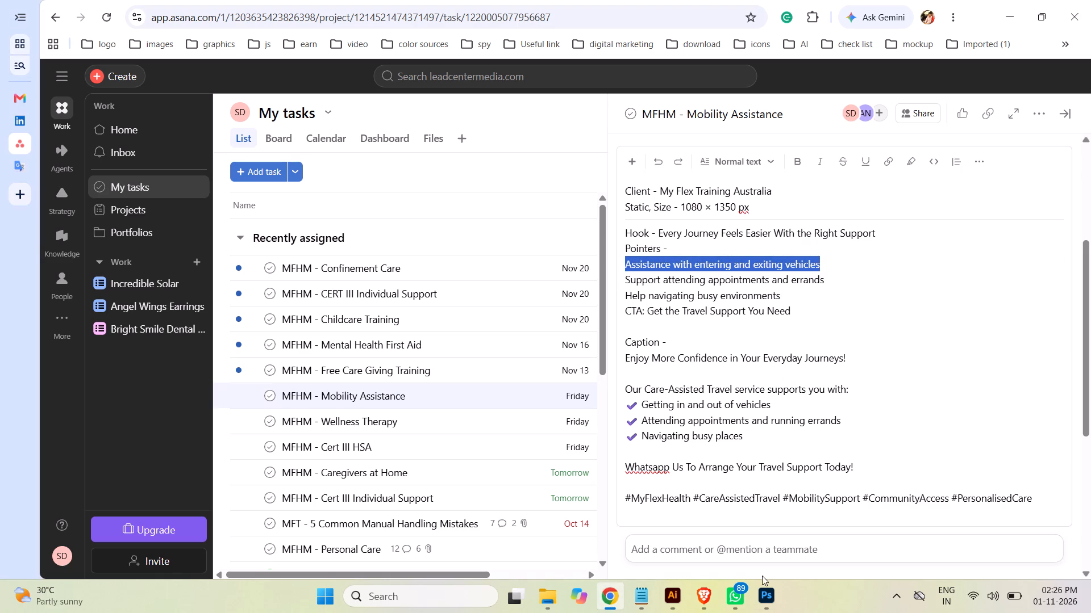
{"action": "left_click", "coordinate": [672, 597]}
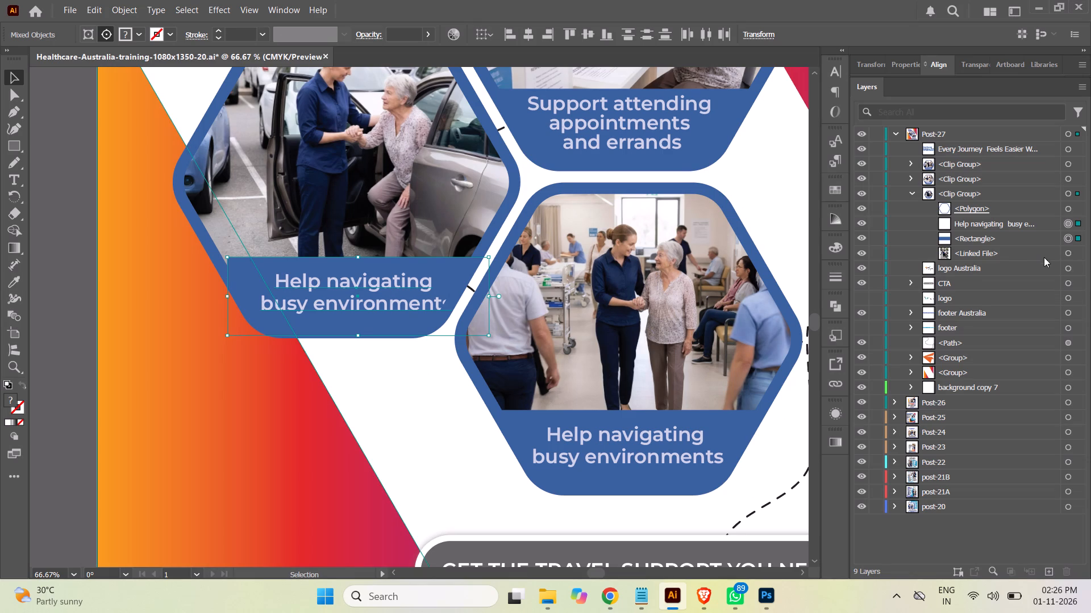
{"action": "left_click", "coordinate": [1067, 224]}
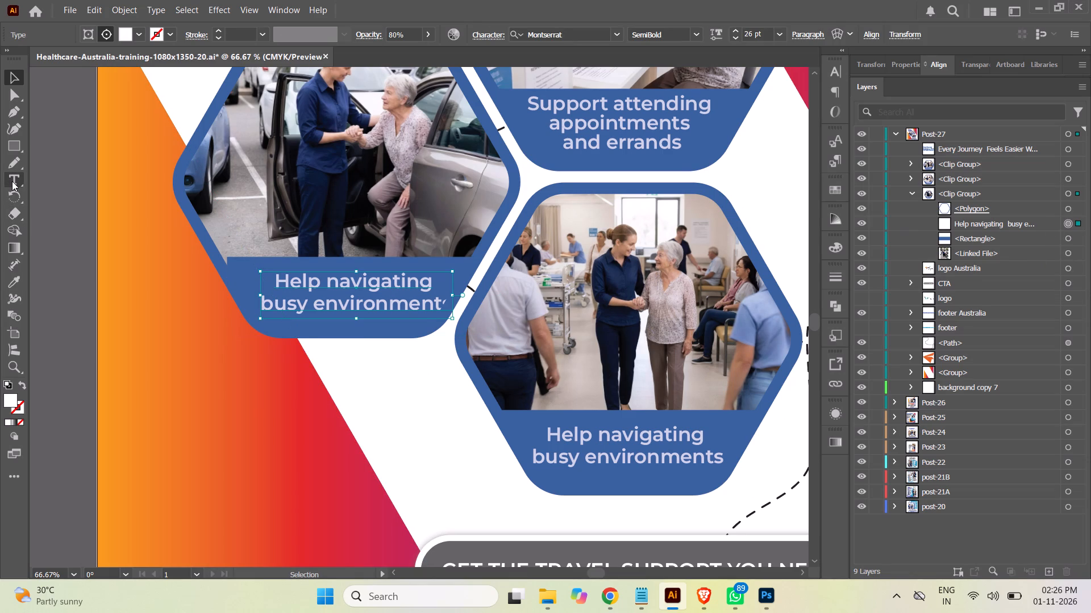
{"action": "left_click", "coordinate": [12, 180]}
{"action": "left_click_drag", "start_coordinate": [276, 280], "coordinate": [580, 320]}
{"action": "key", "text": "ctrl+v"}
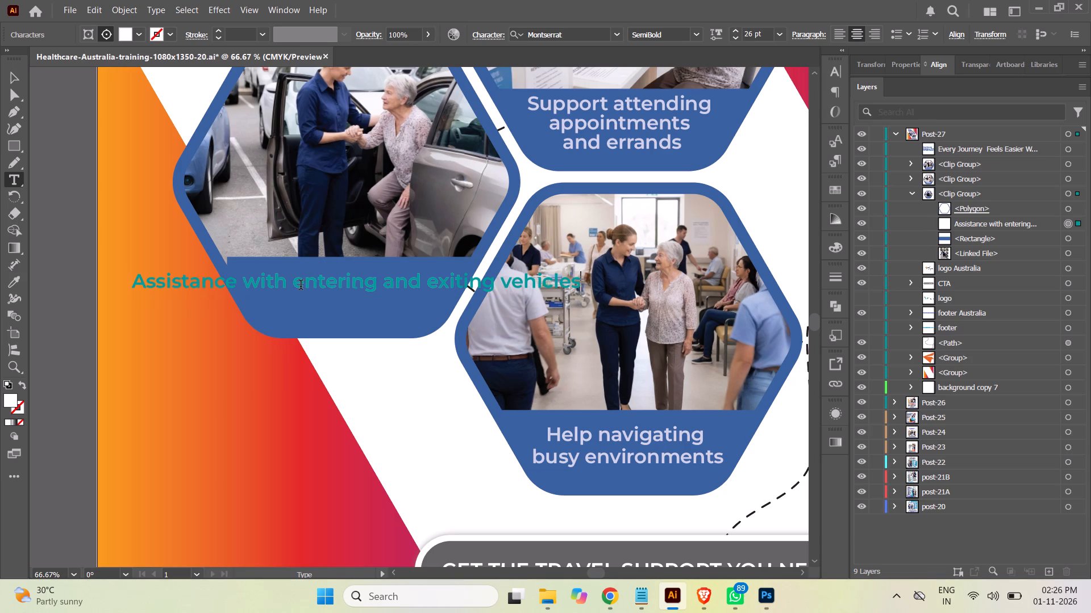
Nudge the car picture's caption and blue rectangle together slightly left and up.
{"action": "left_click", "coordinate": [1067, 240], "text": "shift"}
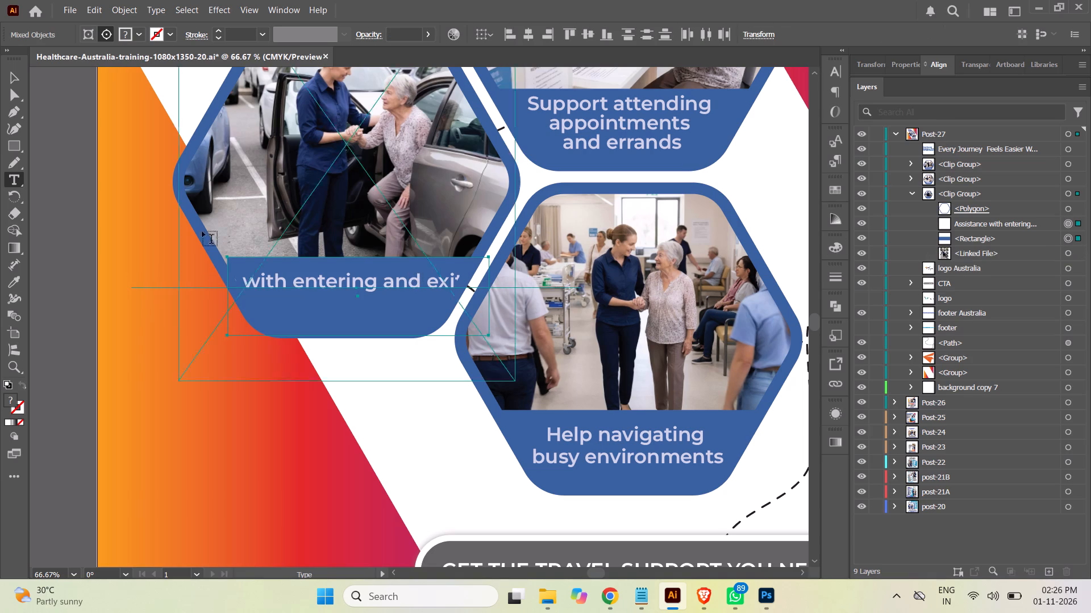
{"action": "left_click", "coordinate": [13, 77]}
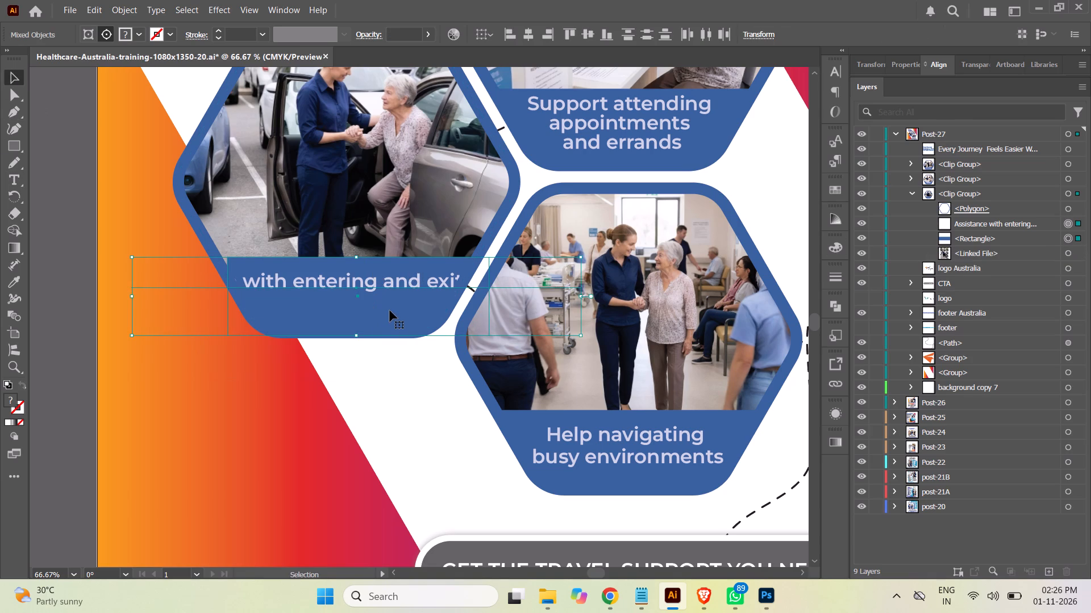
{"action": "left_click_drag", "start_coordinate": [392, 308], "coordinate": [383, 305]}
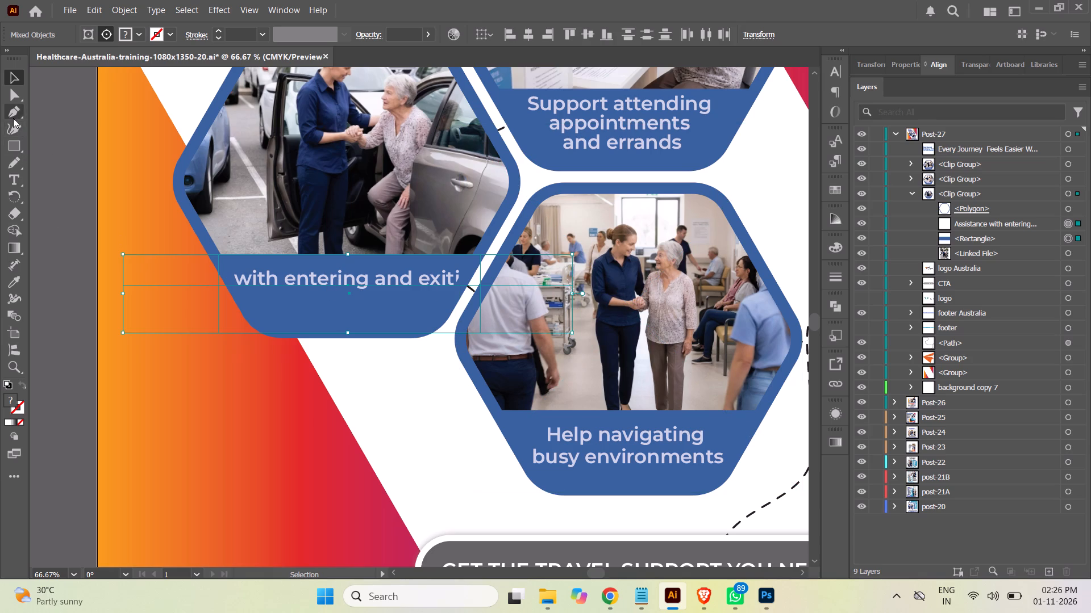
Break the car picture's caption into three lines: "Assistance with", "entering and" and "exiting vehicles".
{"action": "left_click", "coordinate": [16, 177]}
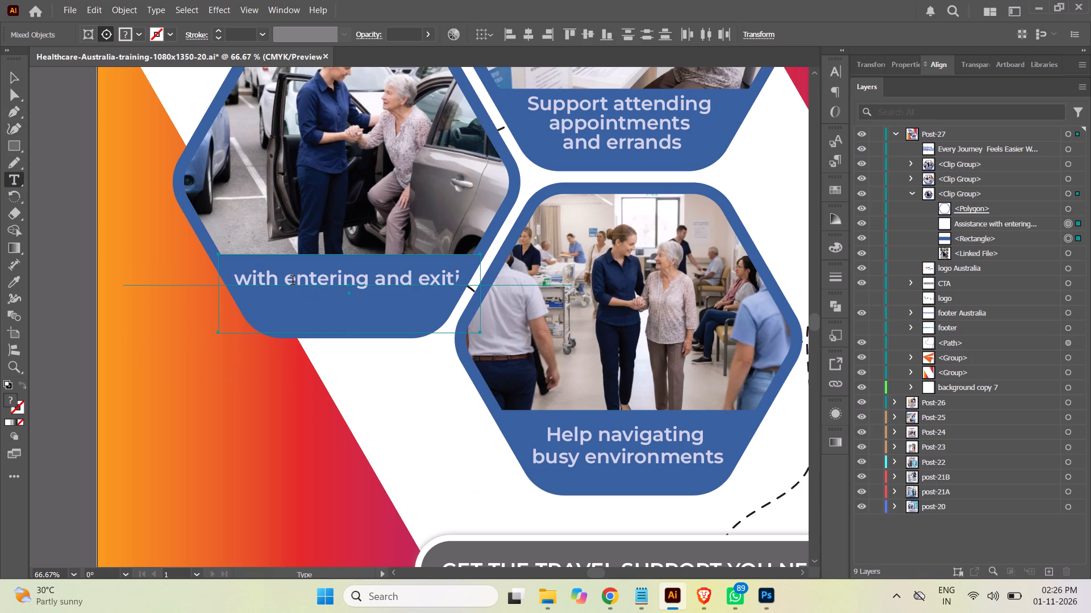
{"action": "left_click", "coordinate": [287, 276]}
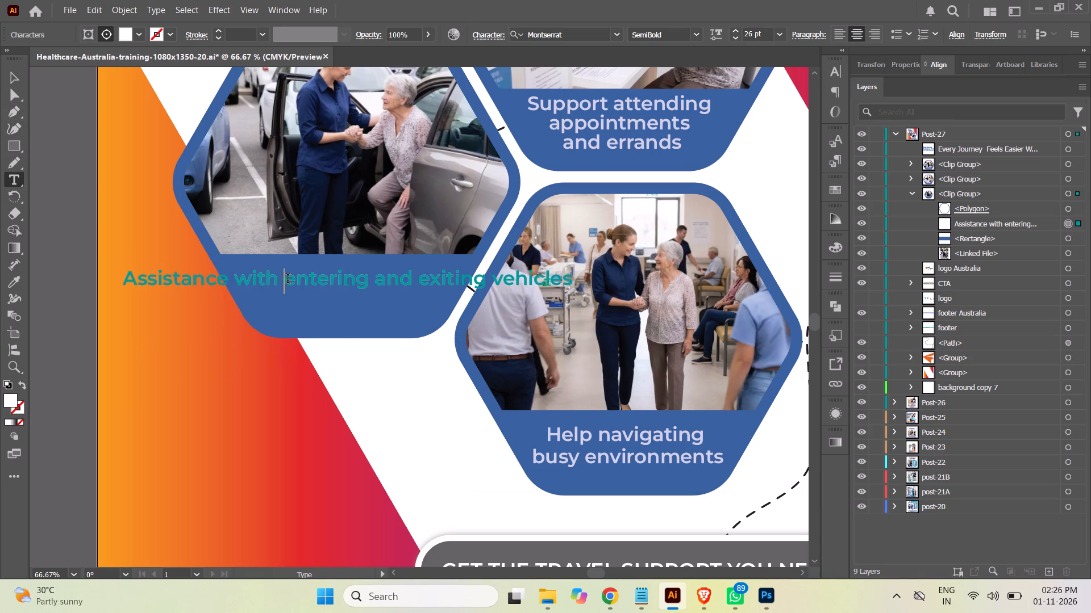
{"action": "key", "text": "Return"}
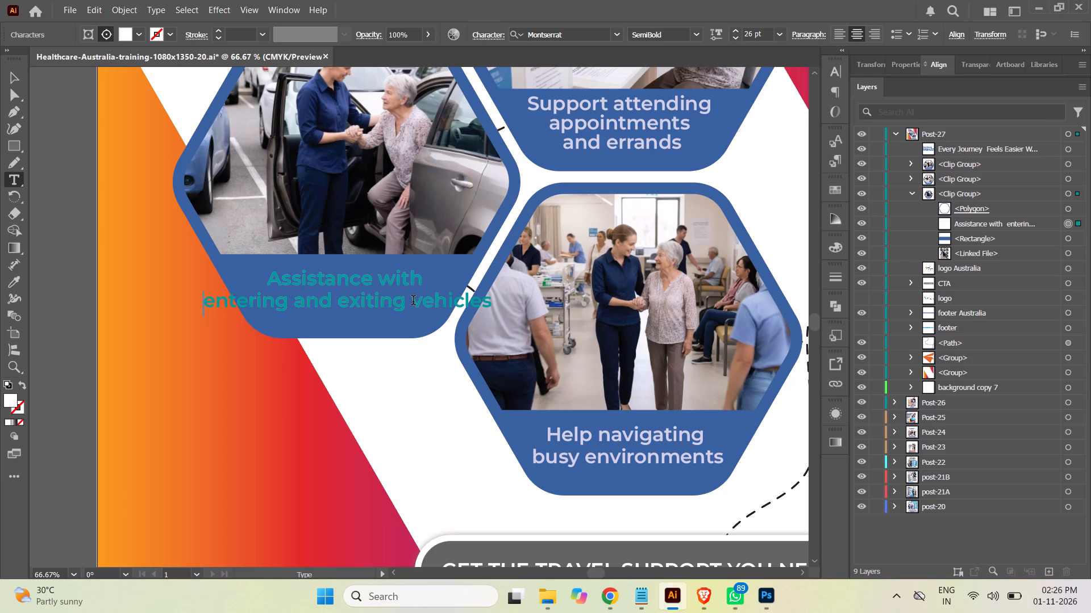
{"action": "left_click", "coordinate": [339, 304]}
{"action": "key", "text": "Return"}
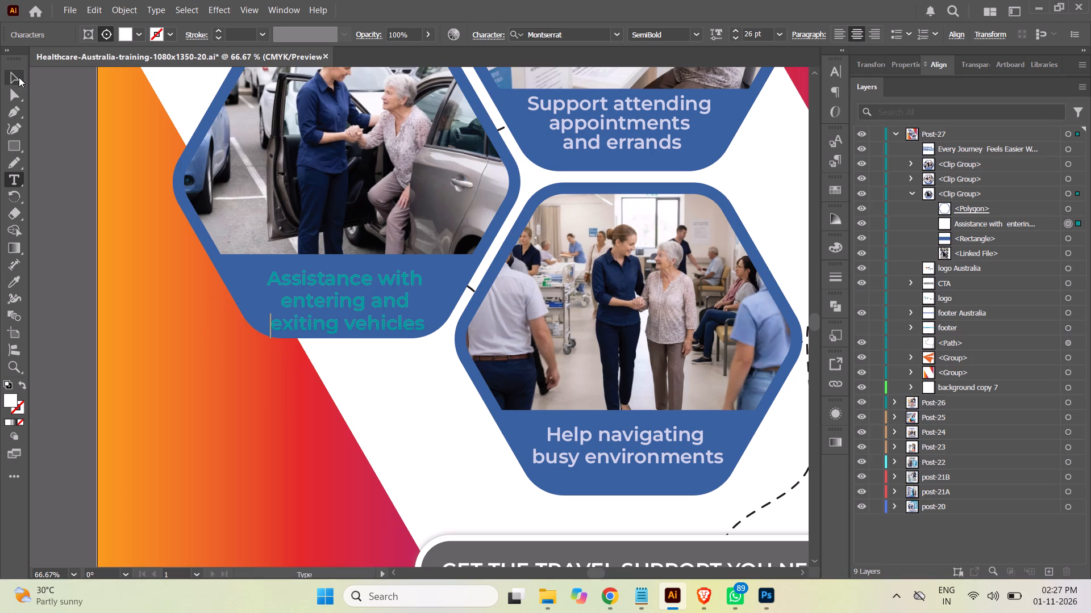
Move the three-line caption slightly up so that every line fits inside the car picture's blue band.
{"action": "left_click", "coordinate": [16, 78]}
{"action": "left_click_drag", "start_coordinate": [363, 305], "coordinate": [362, 304]}
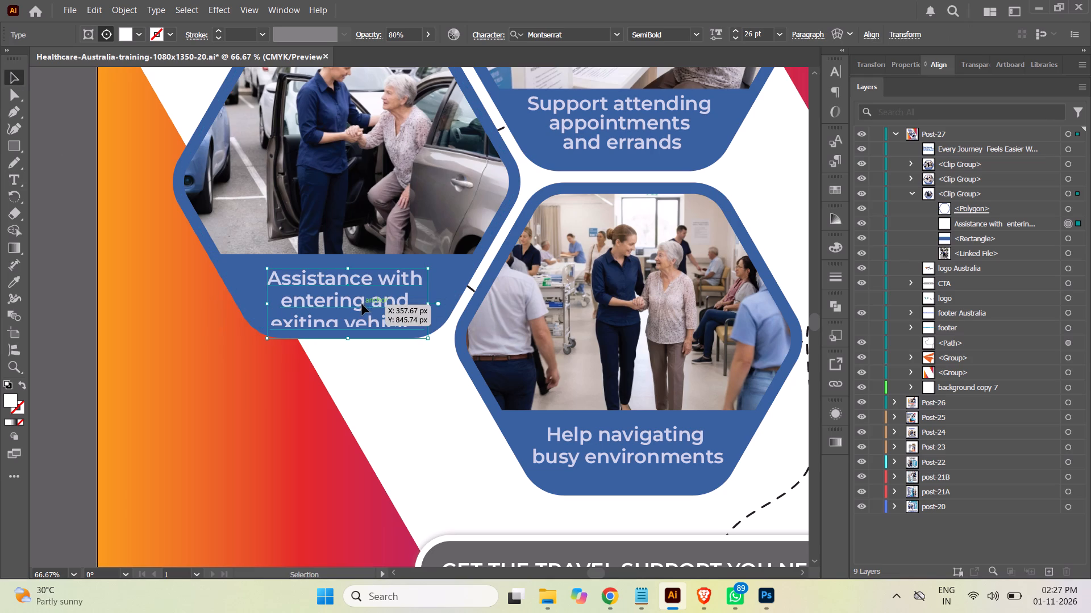
{"action": "left_click_drag", "start_coordinate": [362, 304], "coordinate": [364, 296]}
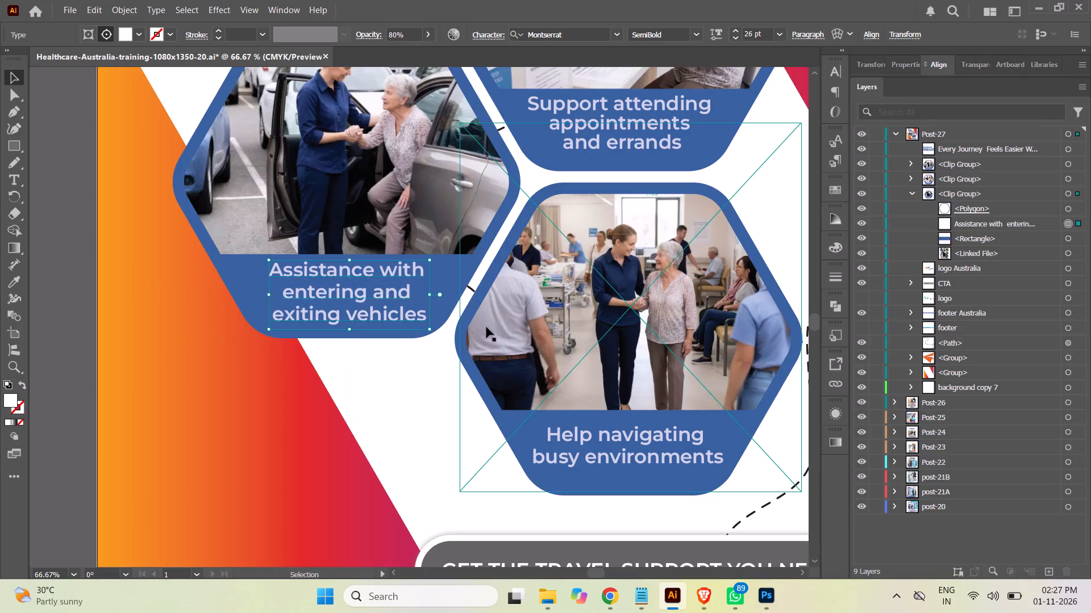
{"action": "left_click", "coordinate": [68, 329]}
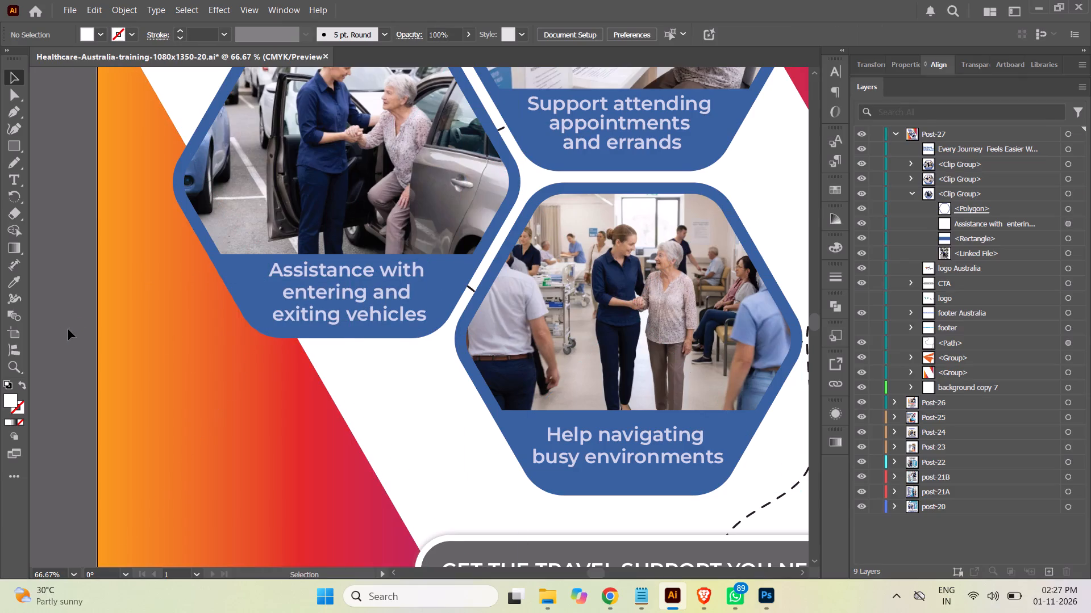
Collapse the open clip group and the Post-27 layer, and save the document.
{"action": "key", "text": "ctrl+minus"}
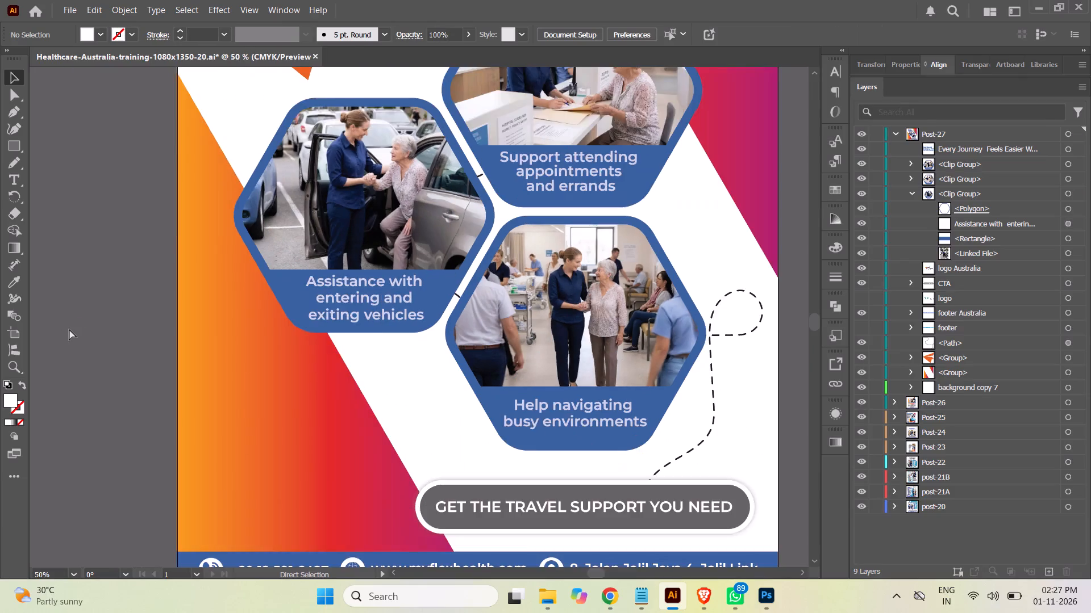
{"action": "key", "text": "ctrl+minus"}
{"action": "key", "text": "ctrl+minus"}
{"action": "left_click", "coordinate": [707, 297]}
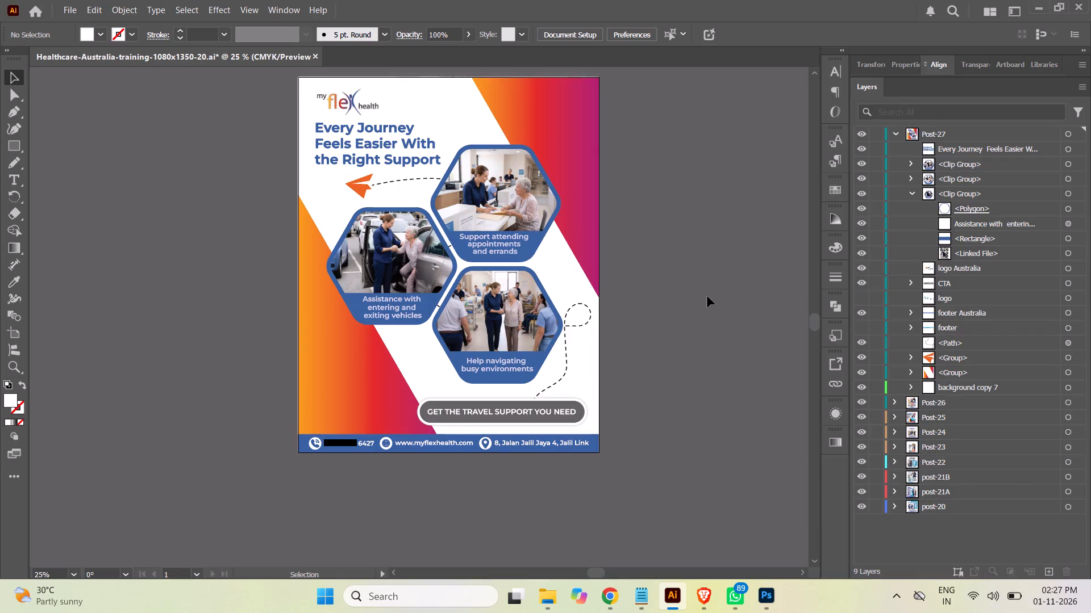
{"action": "left_click", "coordinate": [909, 191]}
{"action": "left_click", "coordinate": [892, 132]}
{"action": "left_click", "coordinate": [734, 183]}
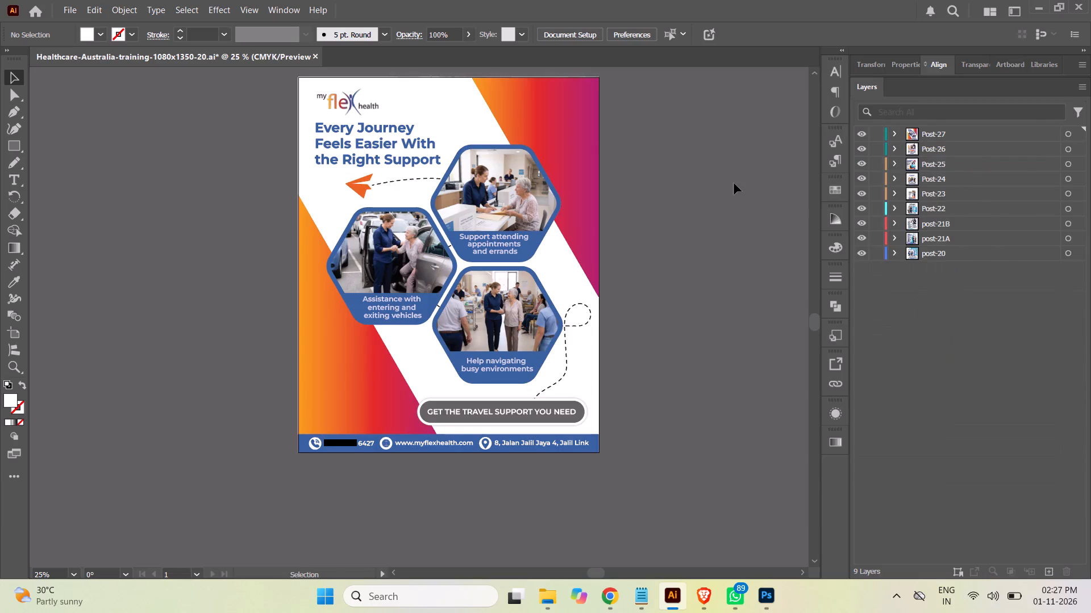
{"action": "key", "text": "ctrl+s"}
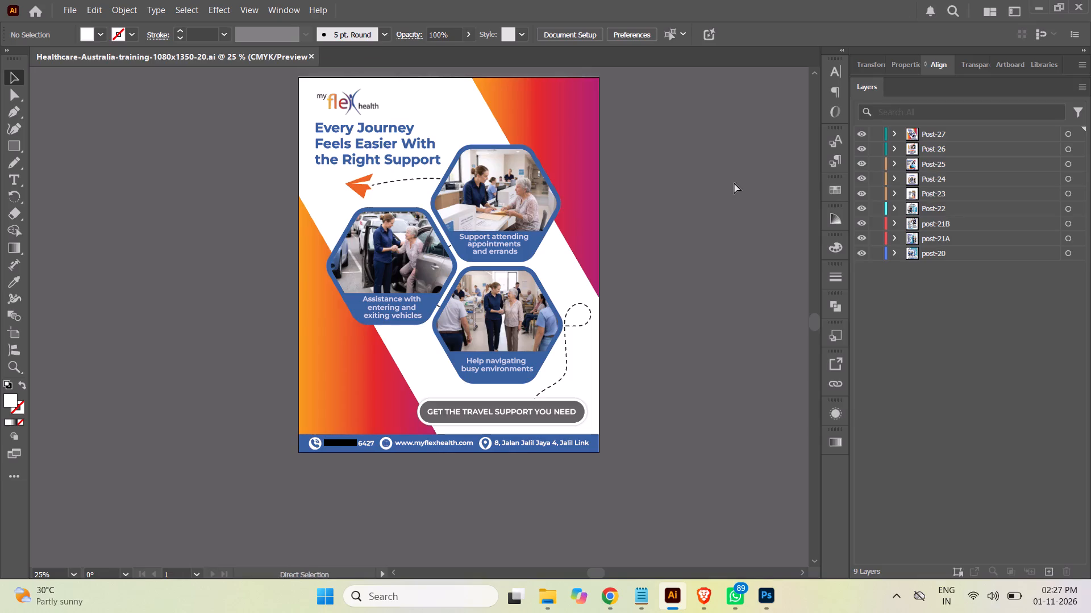
Apply the grey CTA button's fill and stroke to the lower hexagon's clipping polygon with the Eyedropper.
{"action": "key", "text": "ctrl+equal"}
{"action": "scroll", "coordinate": [750, 203], "scroll_direction": "up", "scroll_amount": 3}
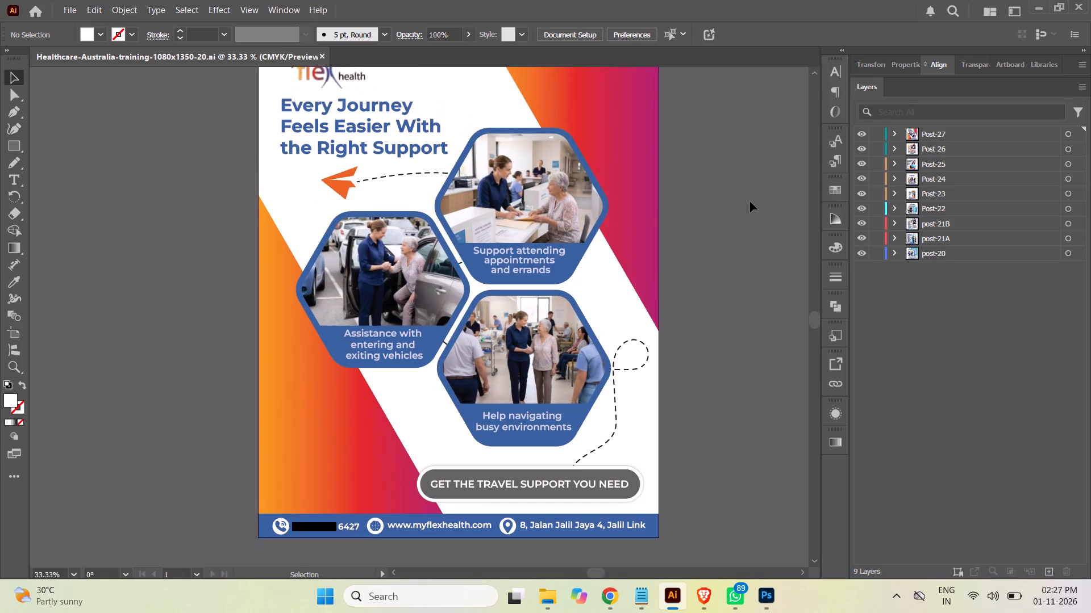
{"action": "scroll", "coordinate": [750, 201], "scroll_direction": "up", "scroll_amount": 1}
{"action": "scroll", "coordinate": [750, 201], "scroll_direction": "down", "scroll_amount": 1}
{"action": "scroll", "coordinate": [750, 201], "scroll_direction": "up", "scroll_amount": 2}
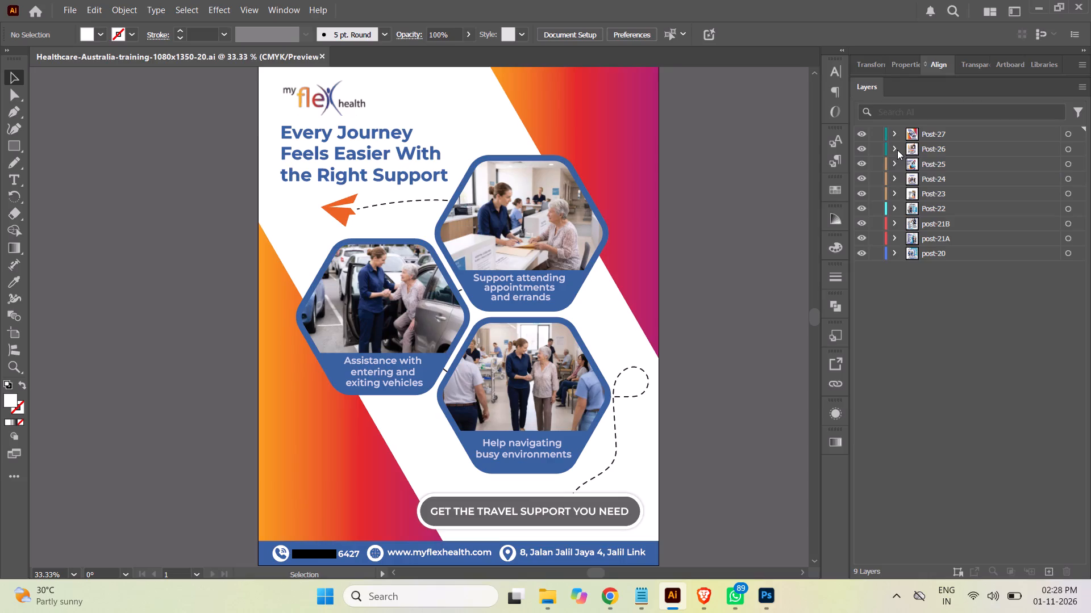
{"action": "left_click", "coordinate": [893, 130]}
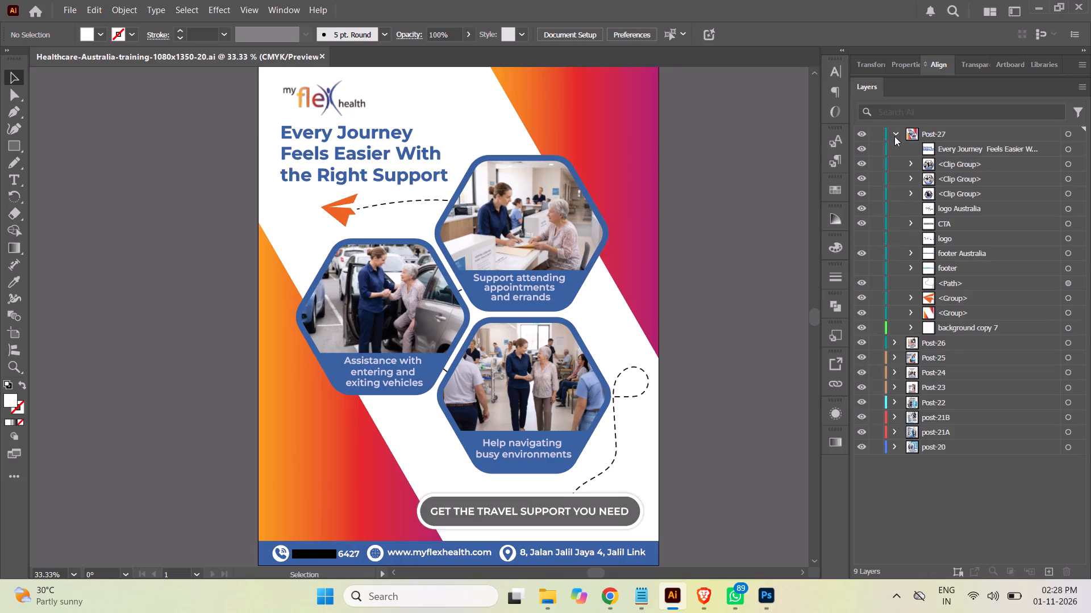
{"action": "left_click", "coordinate": [911, 165]}
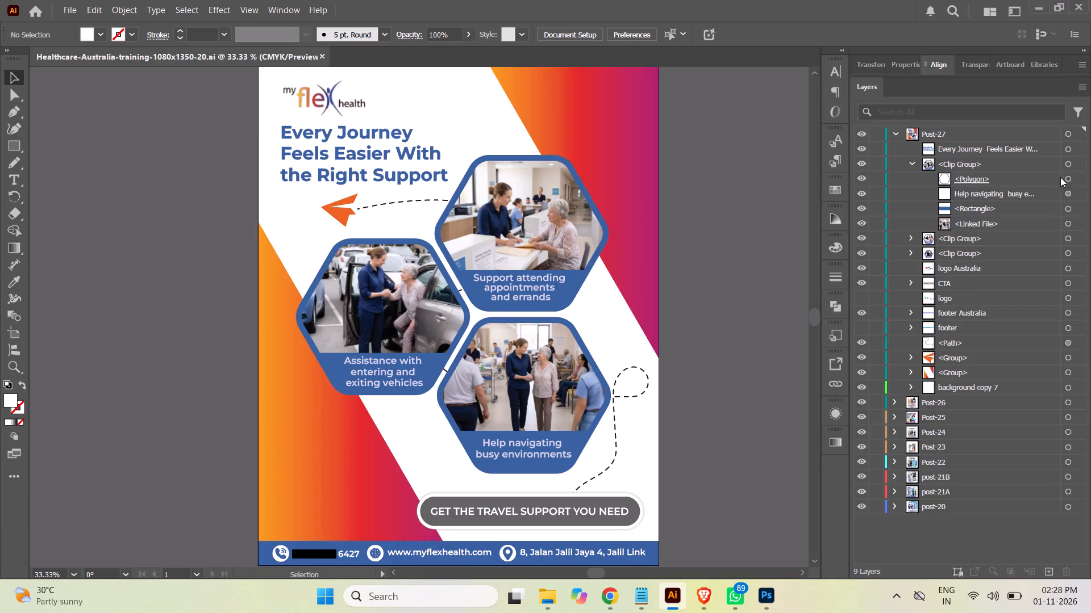
{"action": "left_click", "coordinate": [1071, 179]}
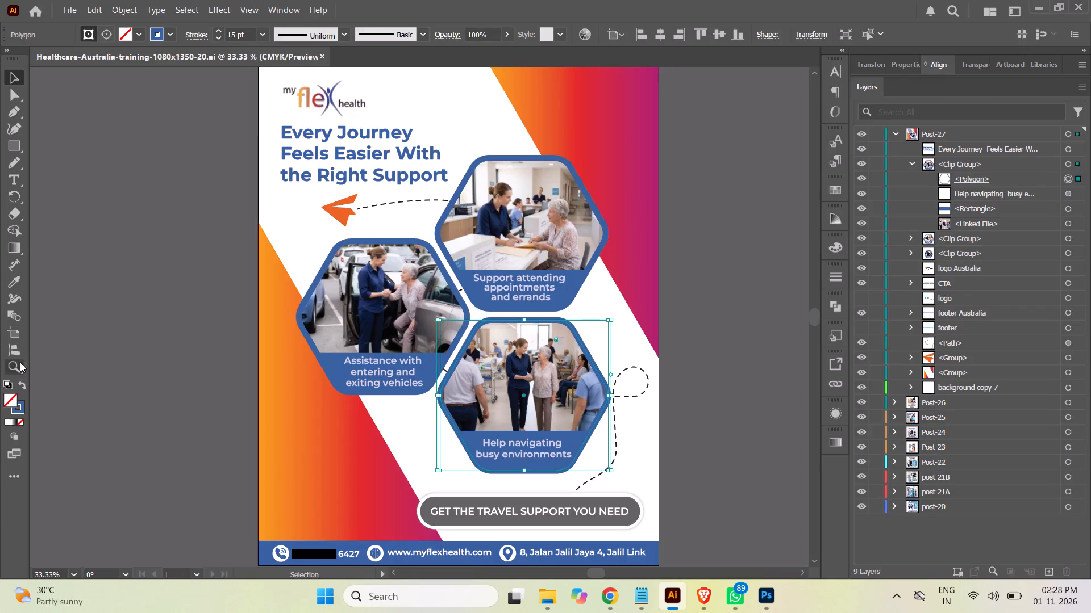
{"action": "left_click", "coordinate": [22, 409]}
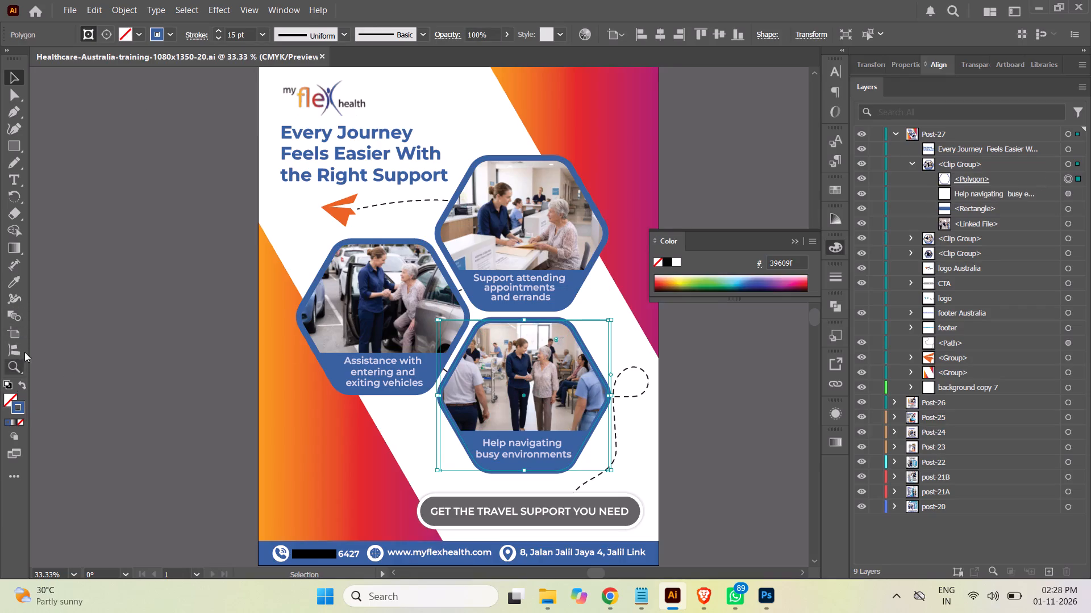
{"action": "left_click", "coordinate": [14, 282]}
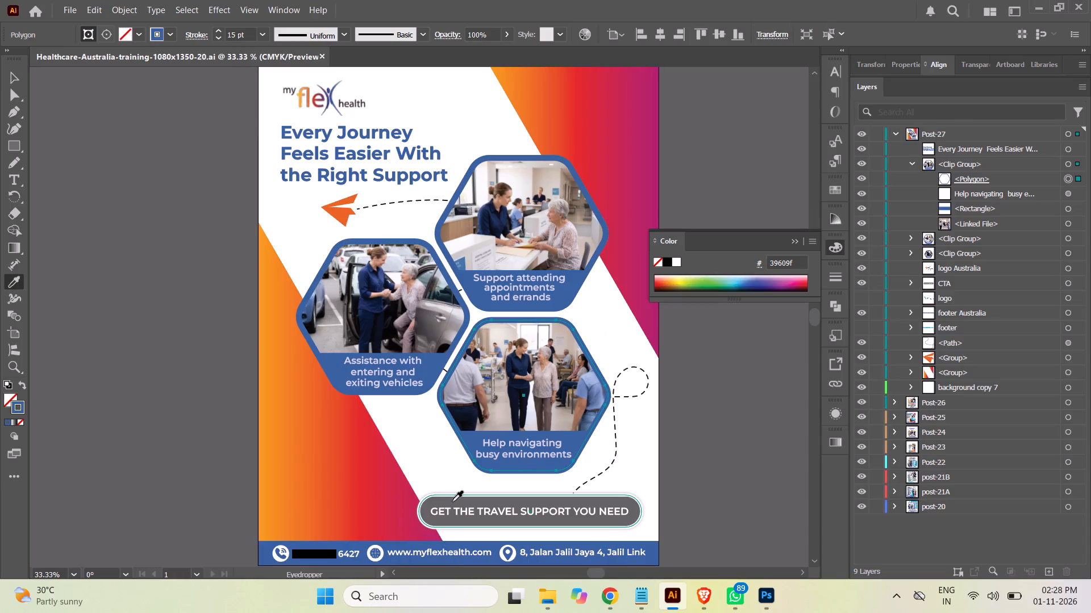
{"action": "left_click", "coordinate": [453, 502]}
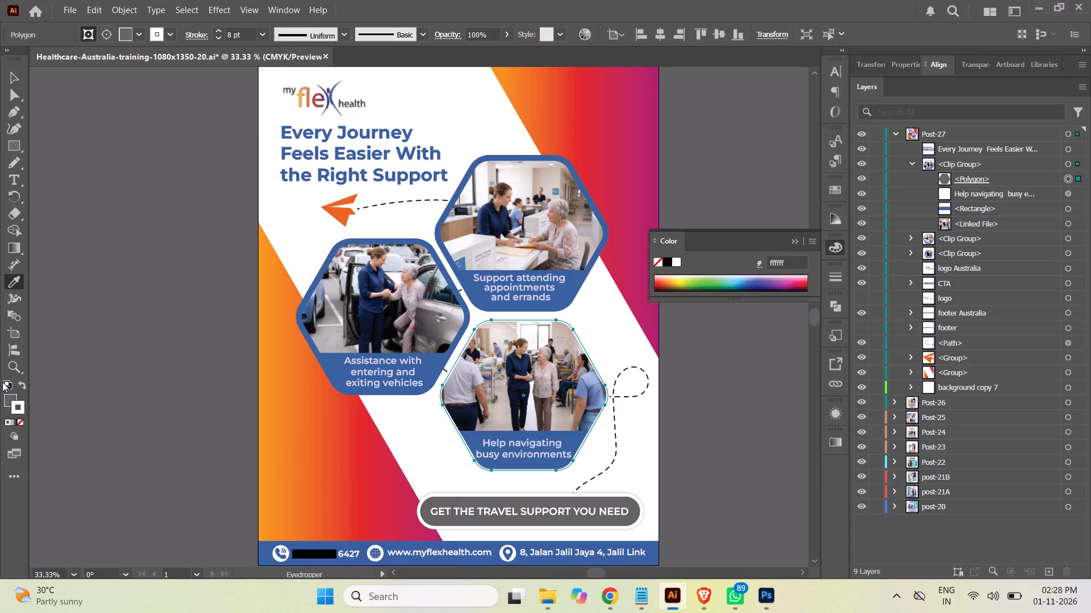
Copy the hex code 636464 of the lower hexagon polygon's grey fill.
{"action": "left_click", "coordinate": [9, 398]}
{"action": "double_click", "coordinate": [9, 398]}
{"action": "double_click", "coordinate": [897, 353]}
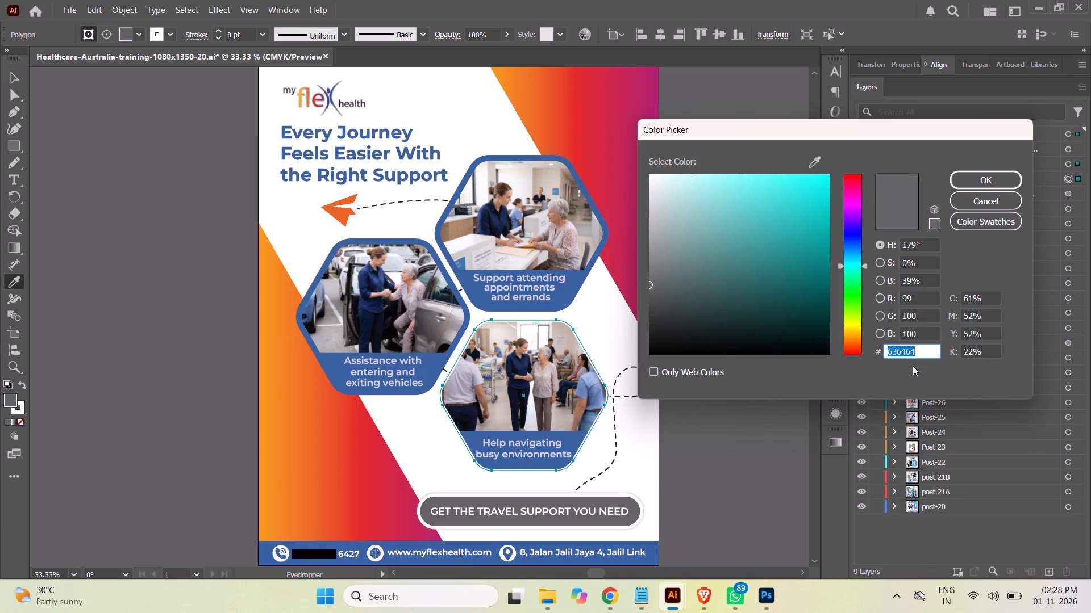
{"action": "key", "text": "ctrl+c"}
{"action": "left_click", "coordinate": [975, 184]}
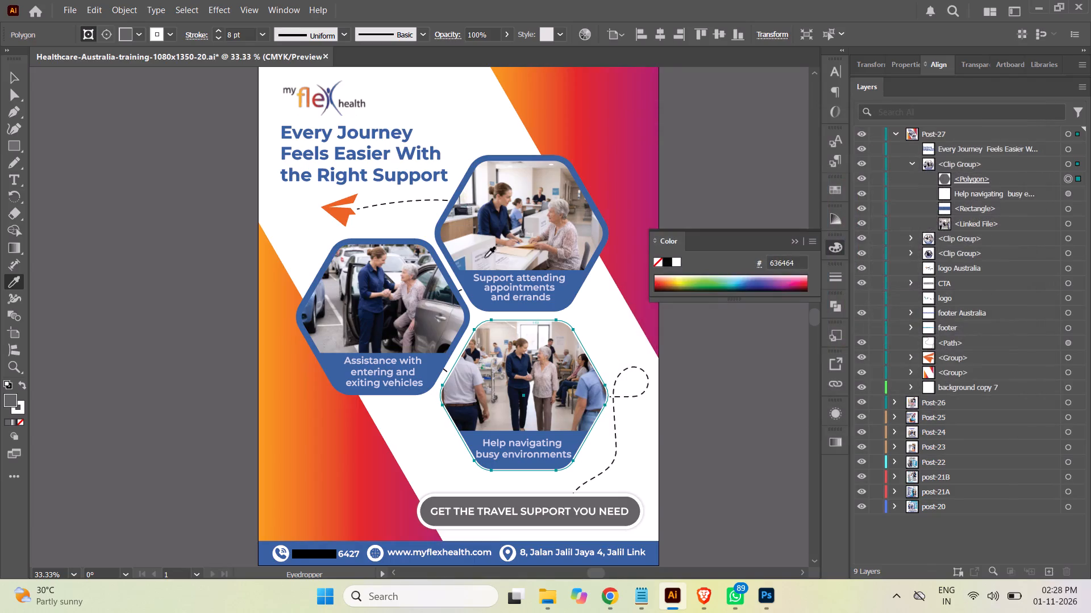
Apply the C=0 M=0 Y=0 K=5 swatch to the lower hexagon polygon's stroke and redefine that swatch as 636464.
{"action": "left_click", "coordinate": [167, 35]}
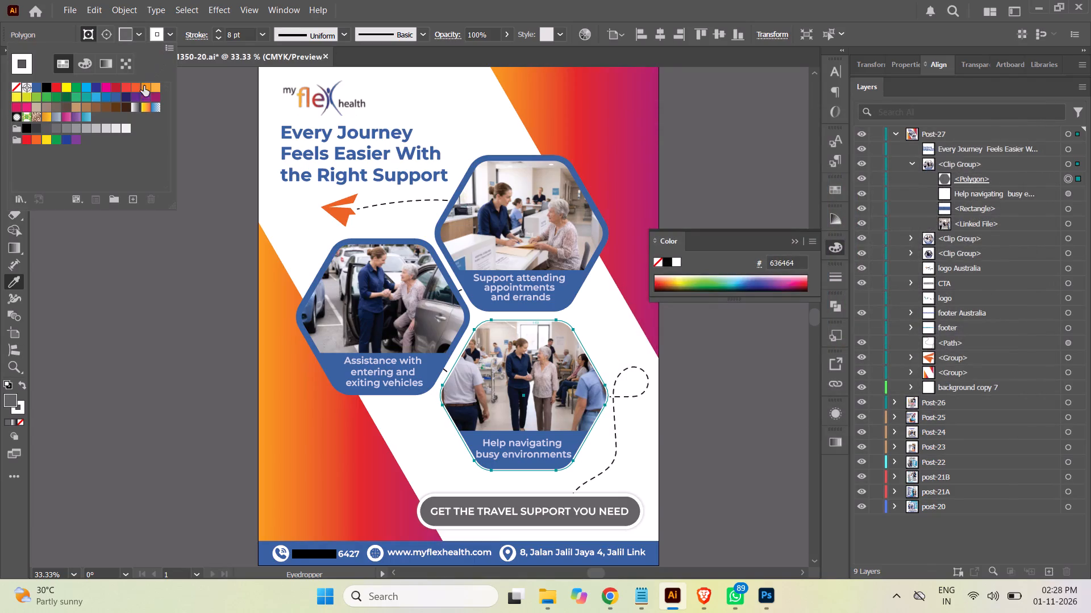
{"action": "double_click", "coordinate": [24, 69]}
{"action": "double_click", "coordinate": [24, 69]}
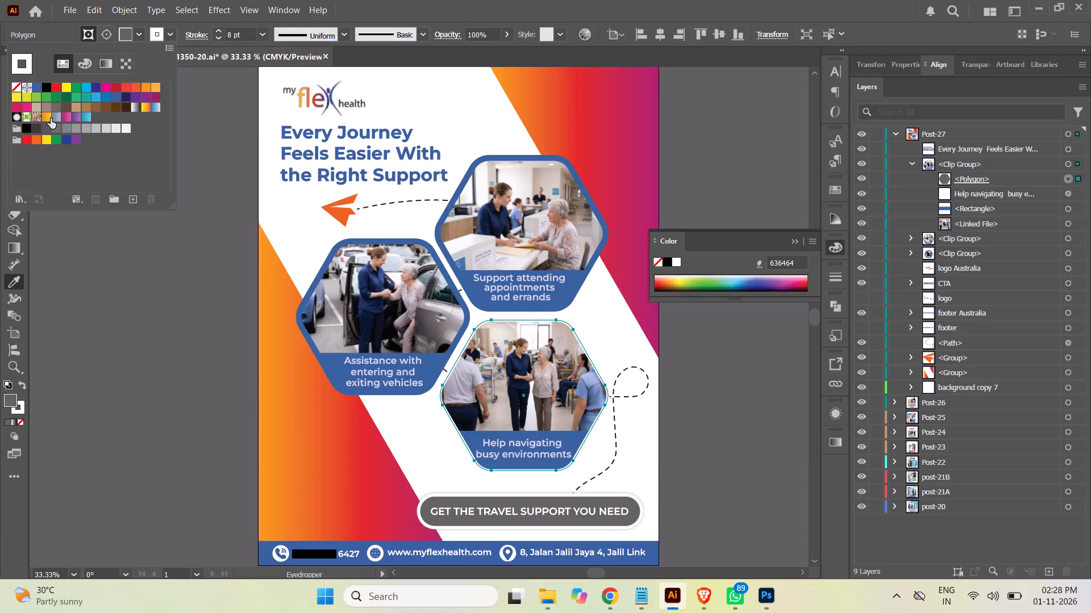
{"action": "left_click", "coordinate": [128, 126]}
{"action": "double_click", "coordinate": [128, 128]}
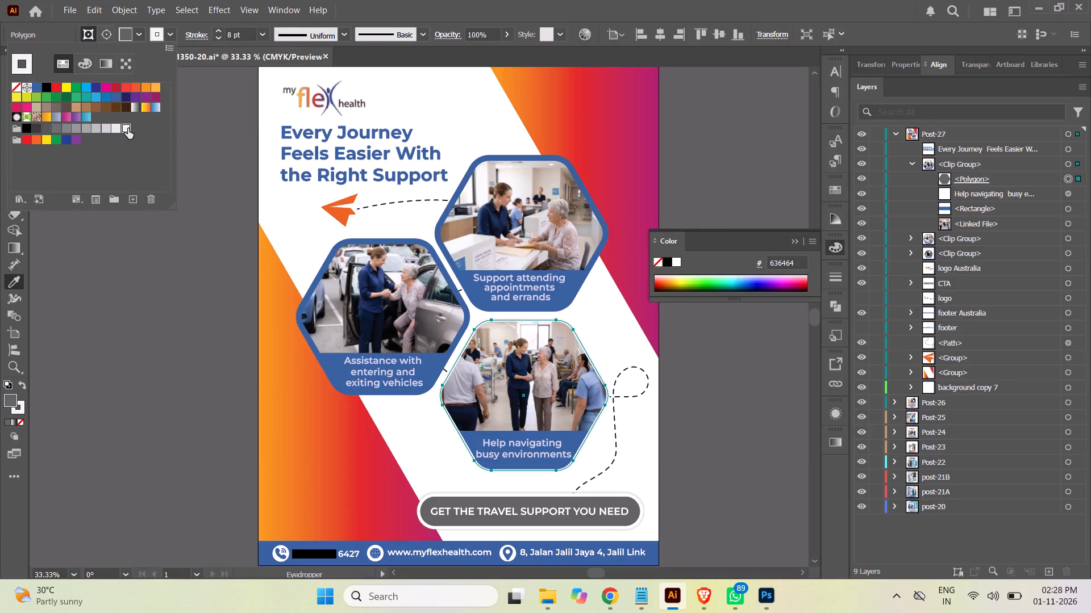
{"action": "double_click", "coordinate": [608, 360]}
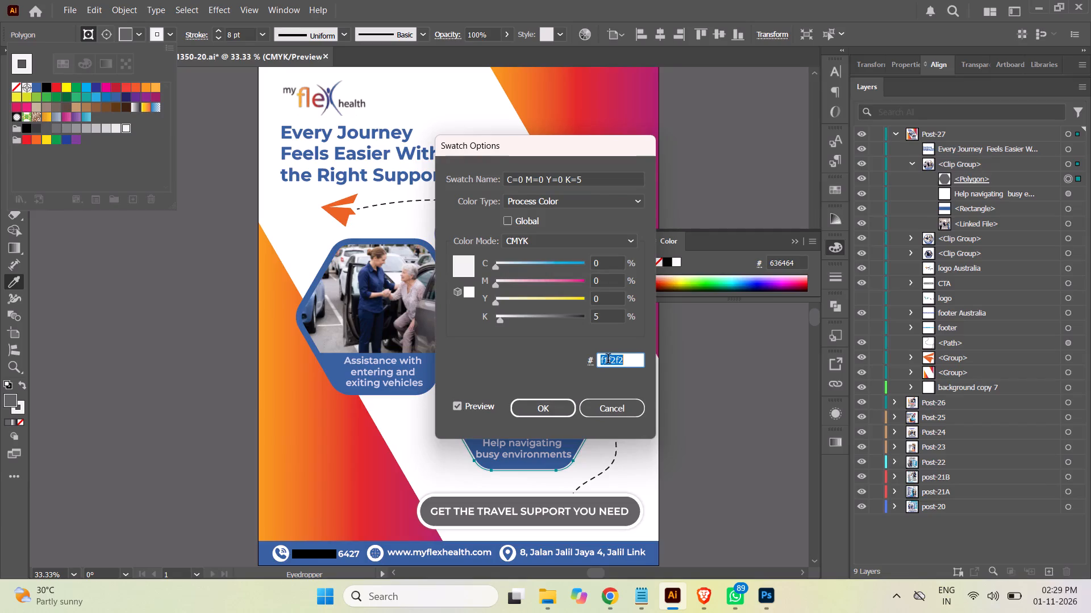
{"action": "key", "text": "ctrl+v"}
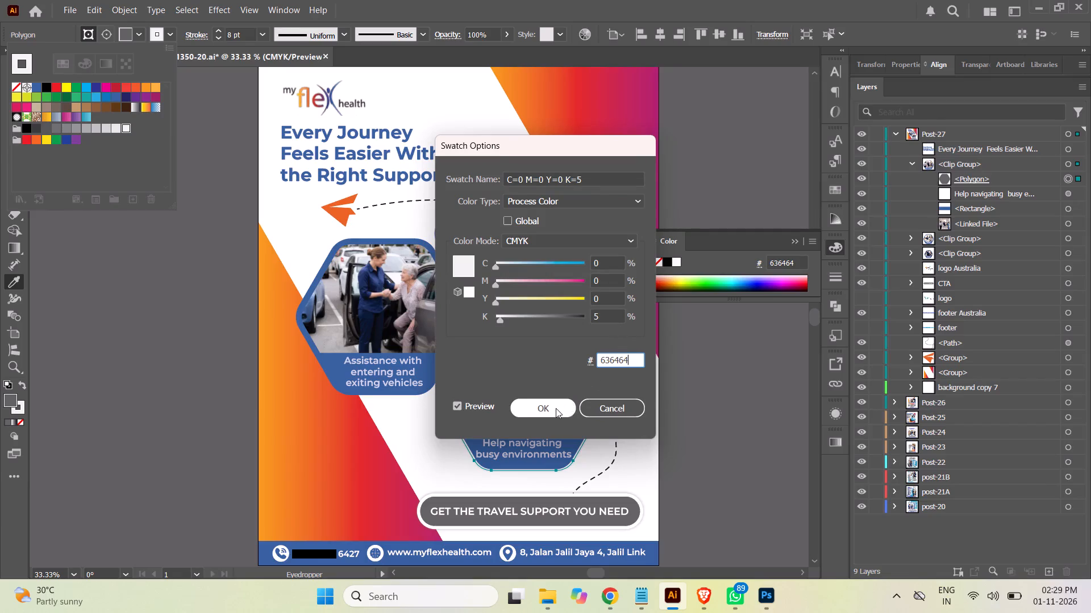
{"action": "left_click", "coordinate": [555, 408]}
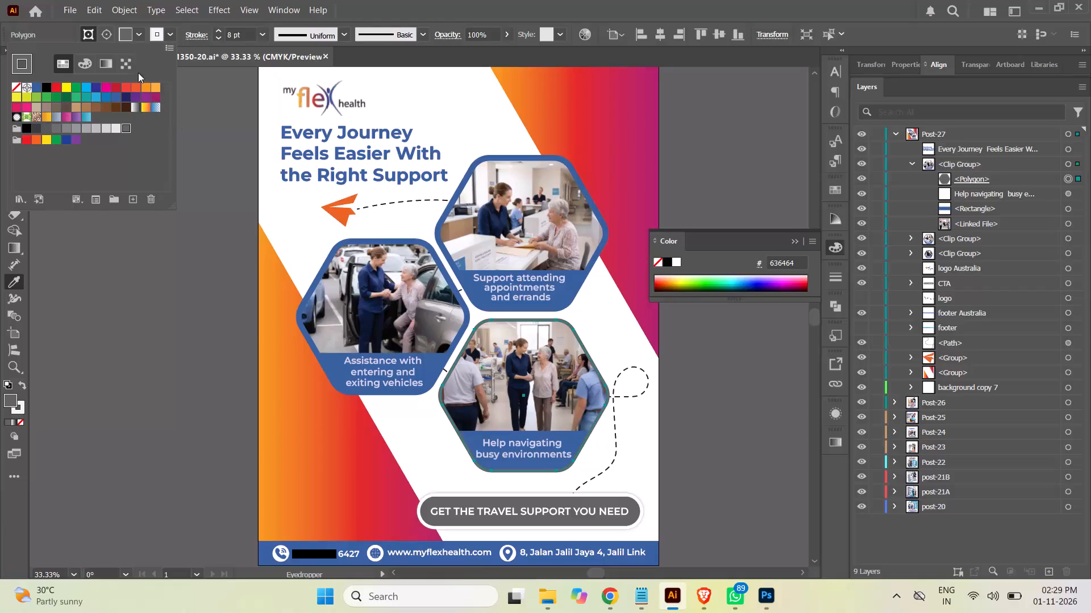
Set the lower hexagon polygon's stroke weight to 15 pt and deselect it.
{"action": "left_click", "coordinate": [229, 33]}
{"action": "left_click", "coordinate": [231, 37]}
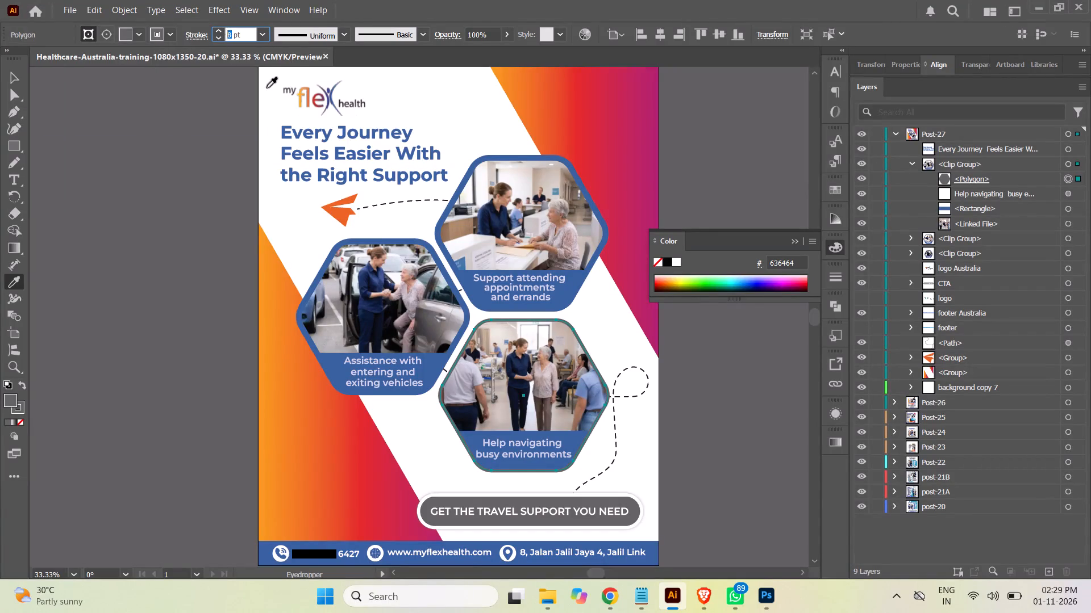
{"action": "key", "text": "1"}
{"action": "key", "text": "5"}
{"action": "key", "text": "Return"}
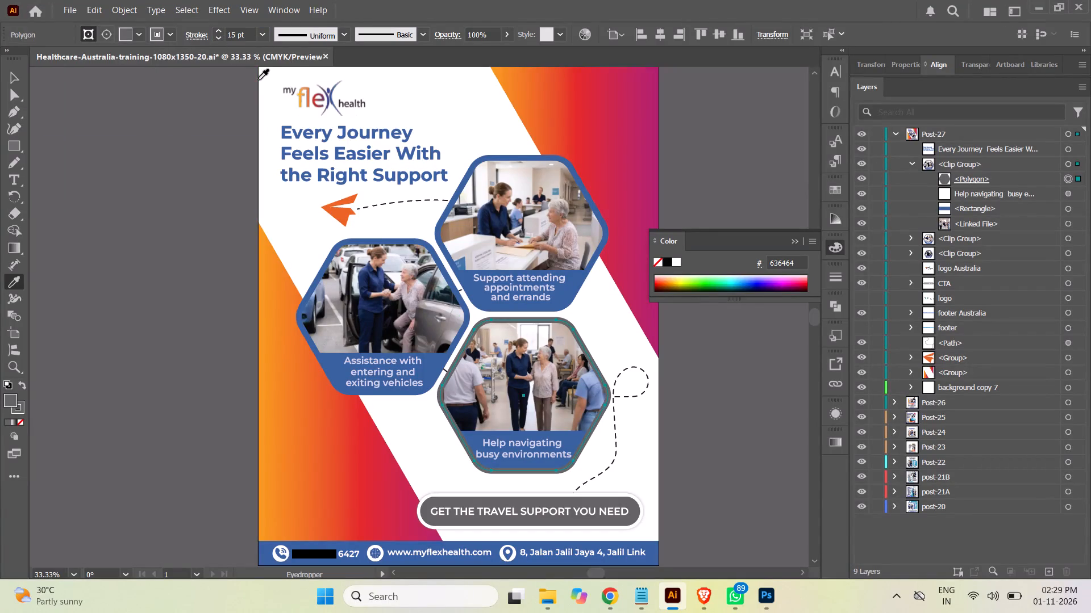
{"action": "left_click", "coordinate": [13, 79]}
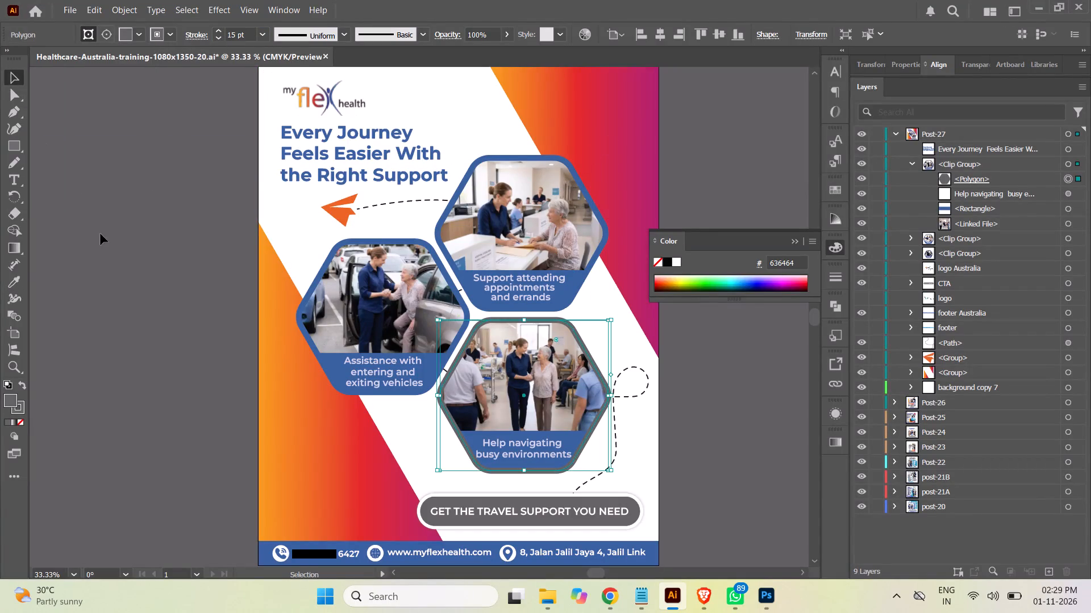
{"action": "left_click", "coordinate": [103, 232]}
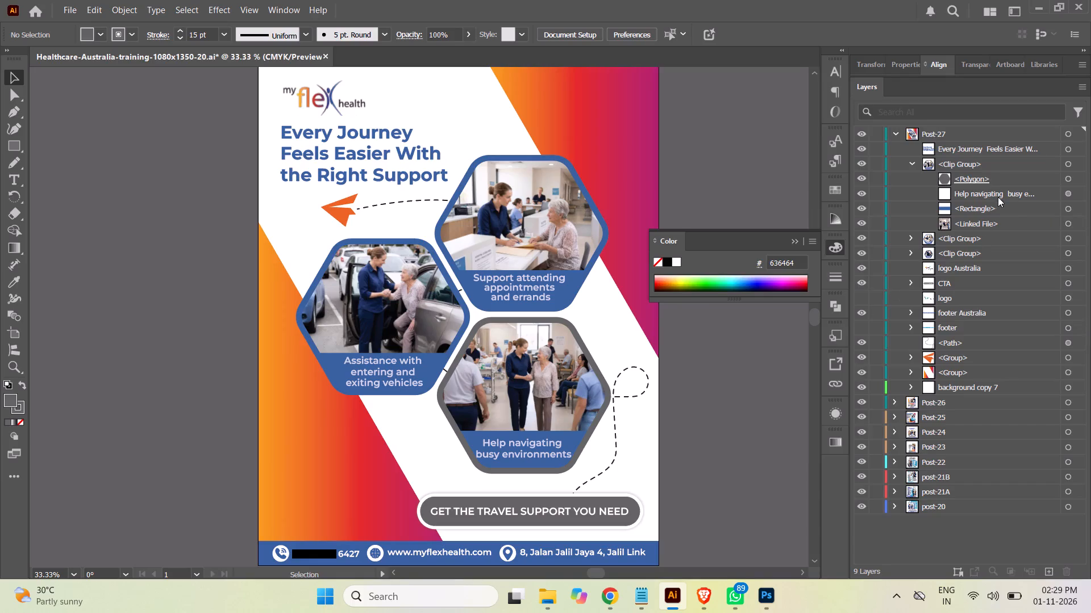
Fill the rectangle behind the "Help navigating busy environments" caption with grey 636464 and deselect it.
{"action": "left_click", "coordinate": [1069, 209]}
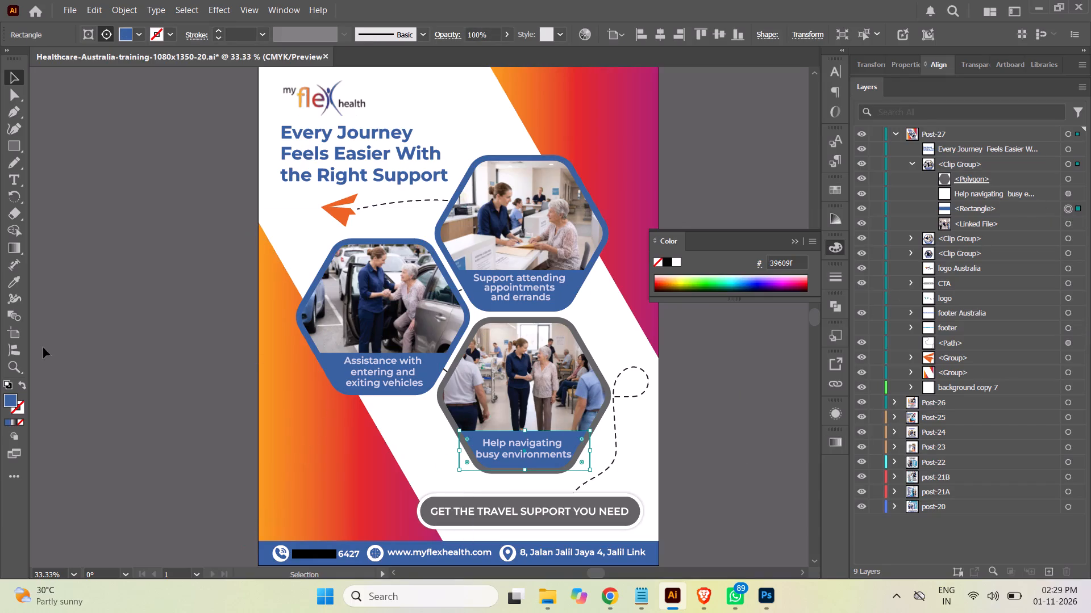
{"action": "double_click", "coordinate": [3, 400]}
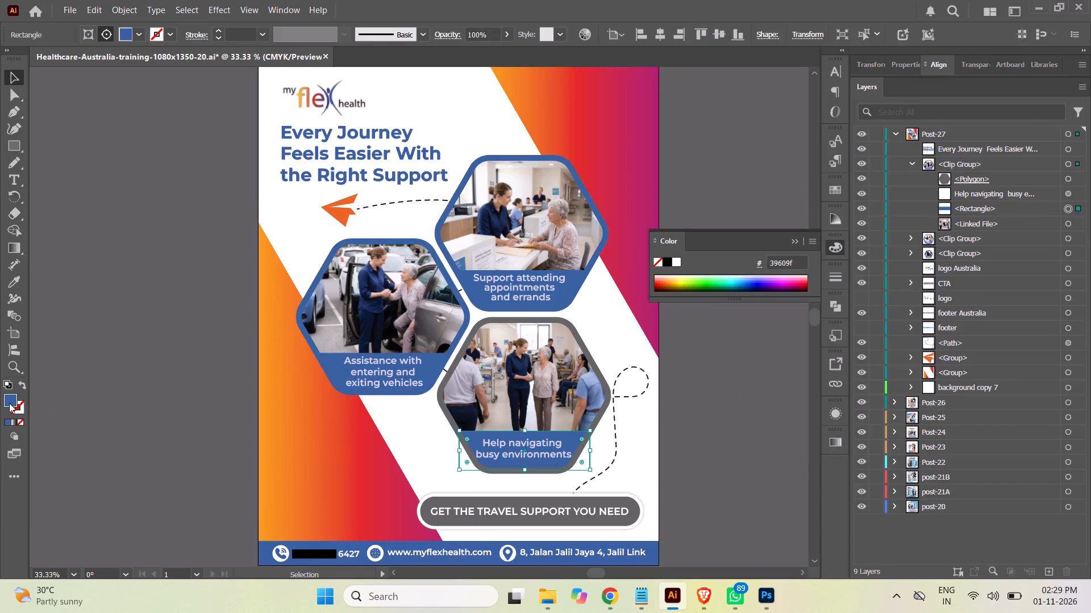
{"action": "double_click", "coordinate": [12, 400]}
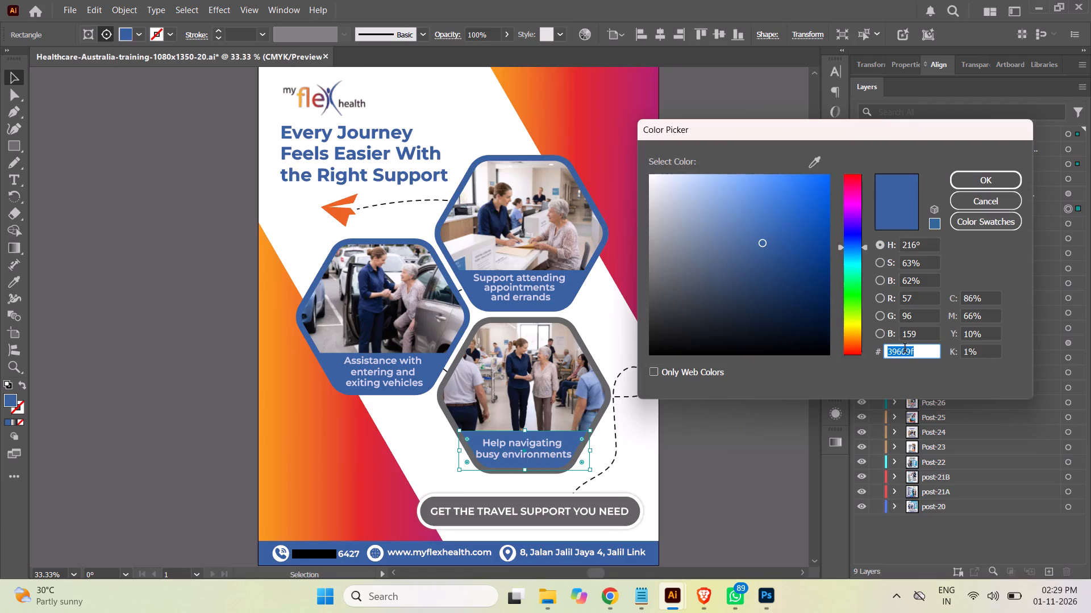
{"action": "key", "text": "ctrl+v"}
{"action": "left_click", "coordinate": [988, 180]}
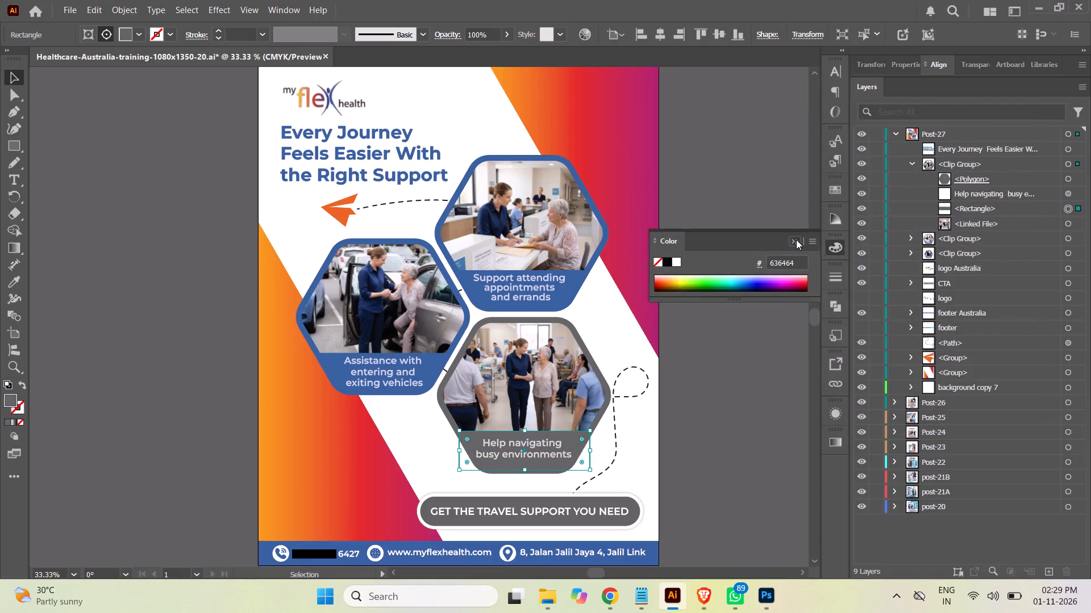
{"action": "left_click", "coordinate": [796, 240]}
{"action": "left_click", "coordinate": [758, 275]}
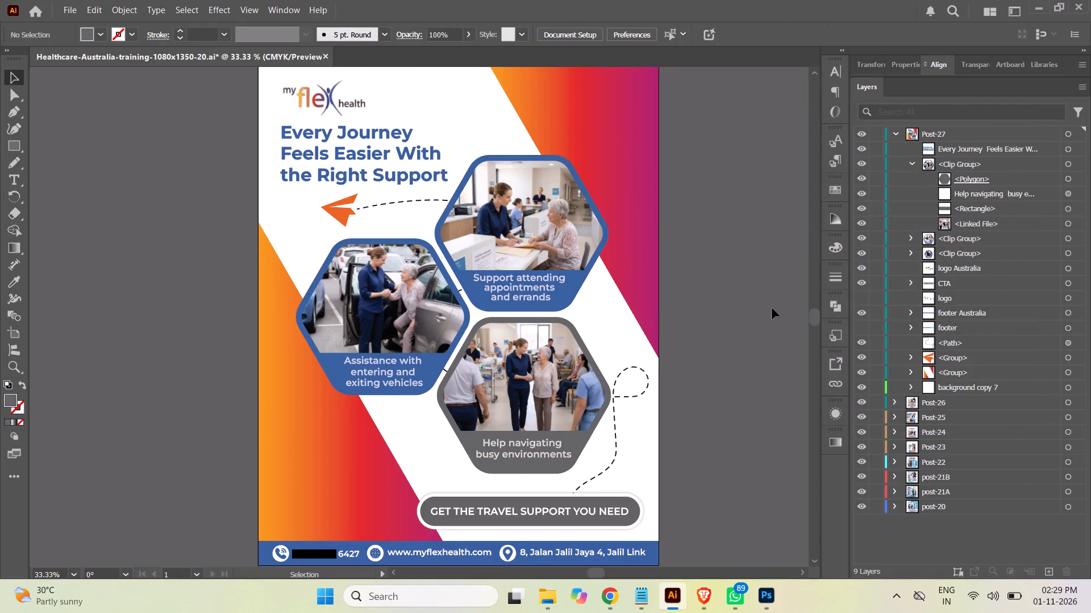
Save the document and collapse the lower hexagon's clip group.
{"action": "scroll", "coordinate": [775, 293], "scroll_direction": "down", "scroll_amount": 5}
{"action": "scroll", "coordinate": [774, 292], "scroll_direction": "up", "scroll_amount": 3}
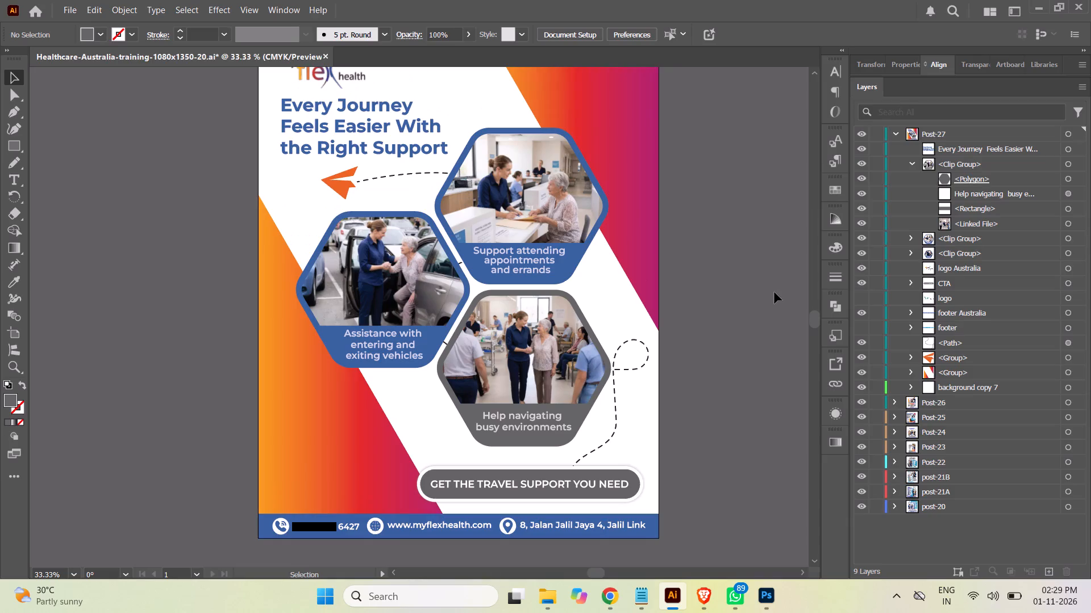
{"action": "key", "text": "ctrl+s"}
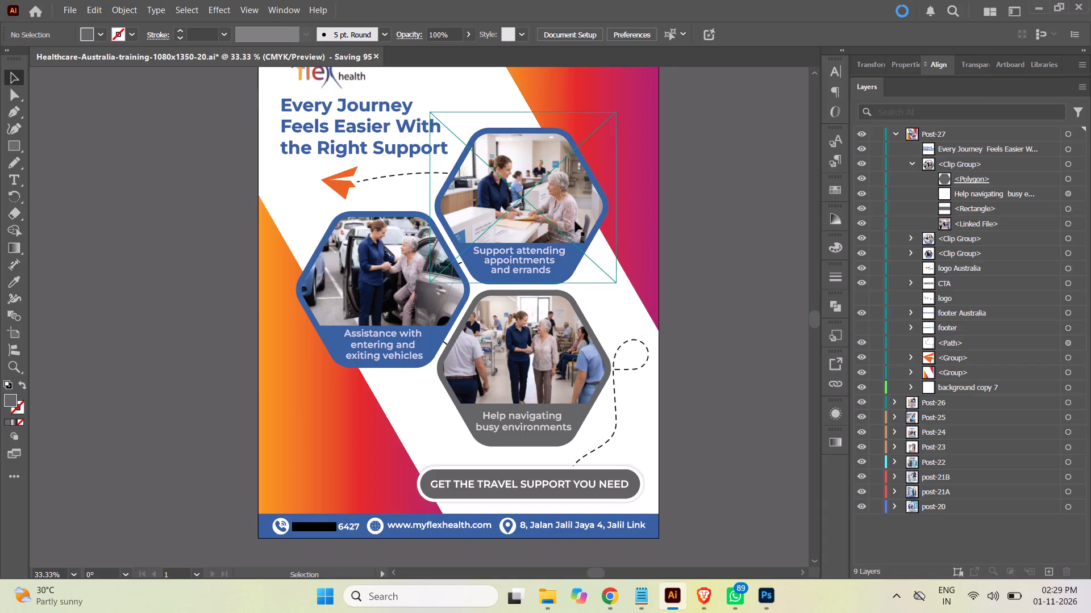
{"action": "left_click", "coordinate": [910, 162]}
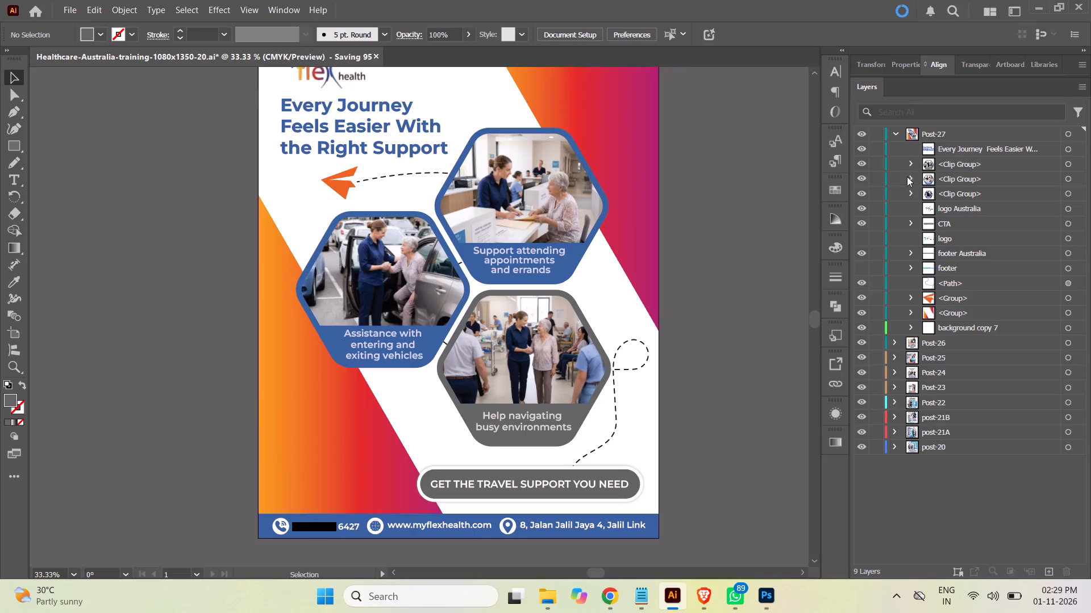
Set the stroke colour of the upper "Support attending appointments and errands" hexagon's polygon to 636464.
{"action": "left_click", "coordinate": [911, 178]}
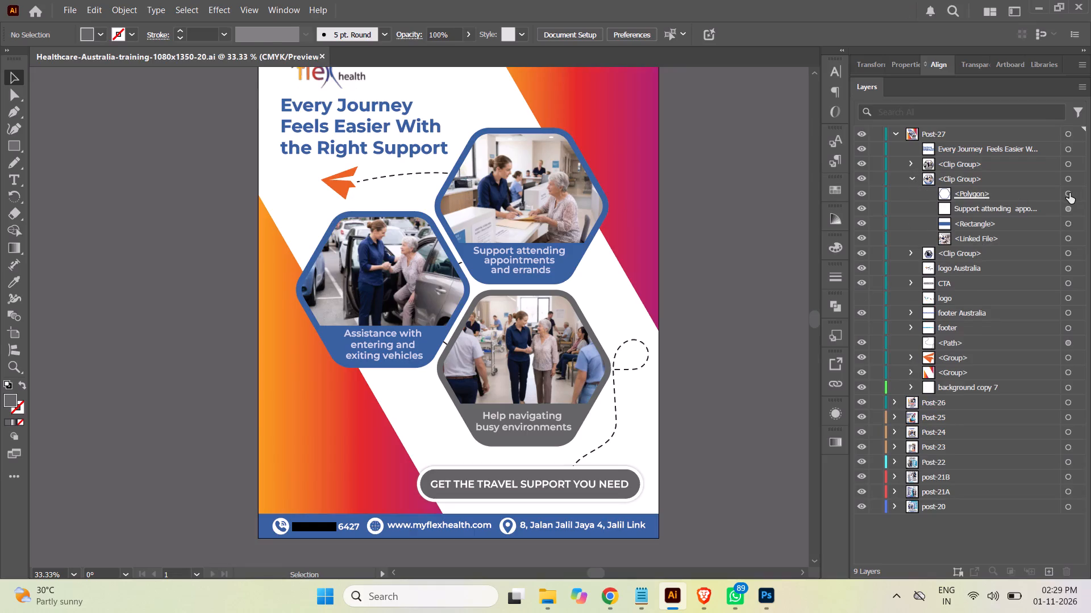
{"action": "left_click", "coordinate": [1069, 193]}
{"action": "left_click", "coordinate": [20, 412]}
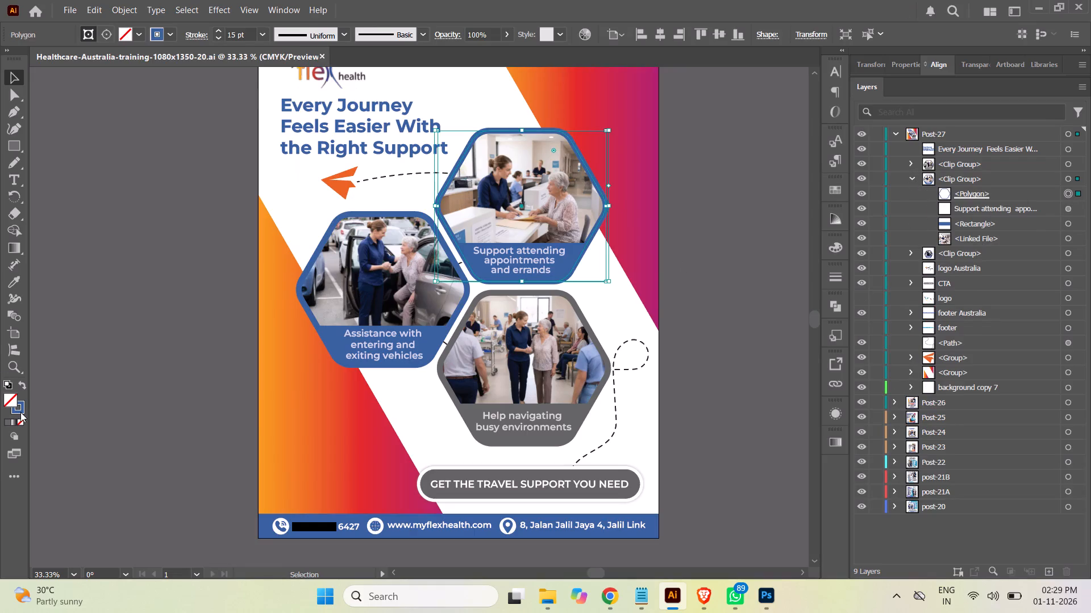
{"action": "double_click", "coordinate": [20, 412]}
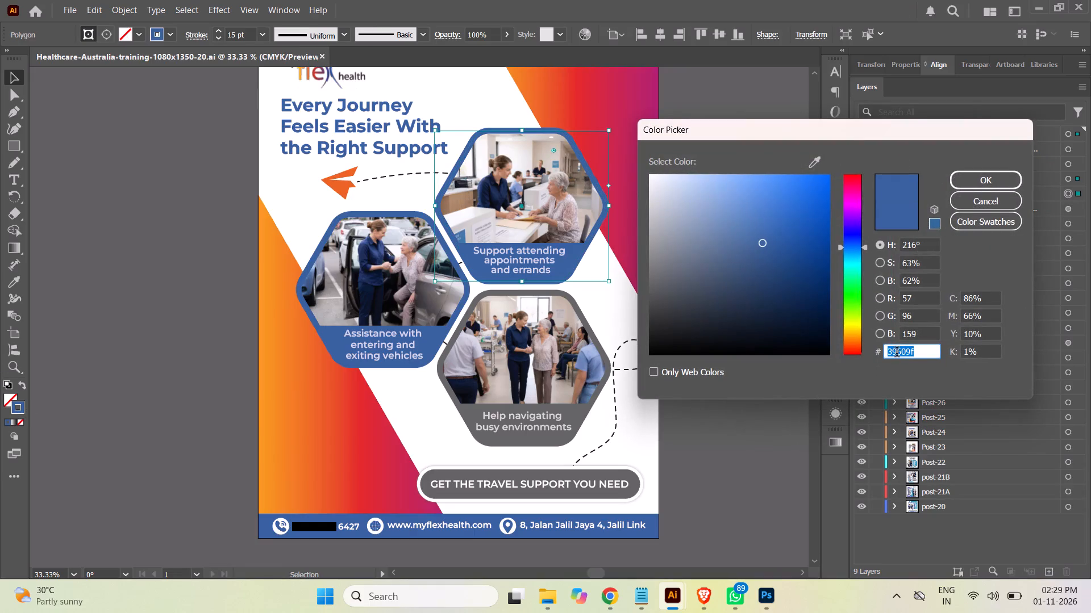
{"action": "key", "text": "ctrl+v"}
{"action": "left_click", "coordinate": [1000, 186]}
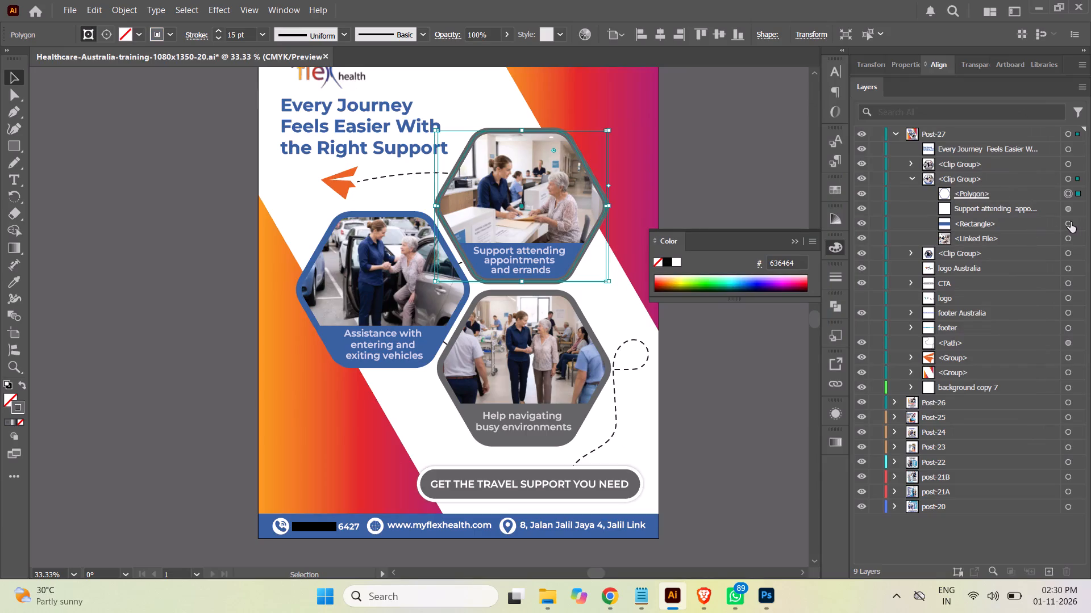
Fill the rectangle behind the "Support attending appointments and errands" caption with 636464 and collapse its clip group.
{"action": "left_click", "coordinate": [1071, 222]}
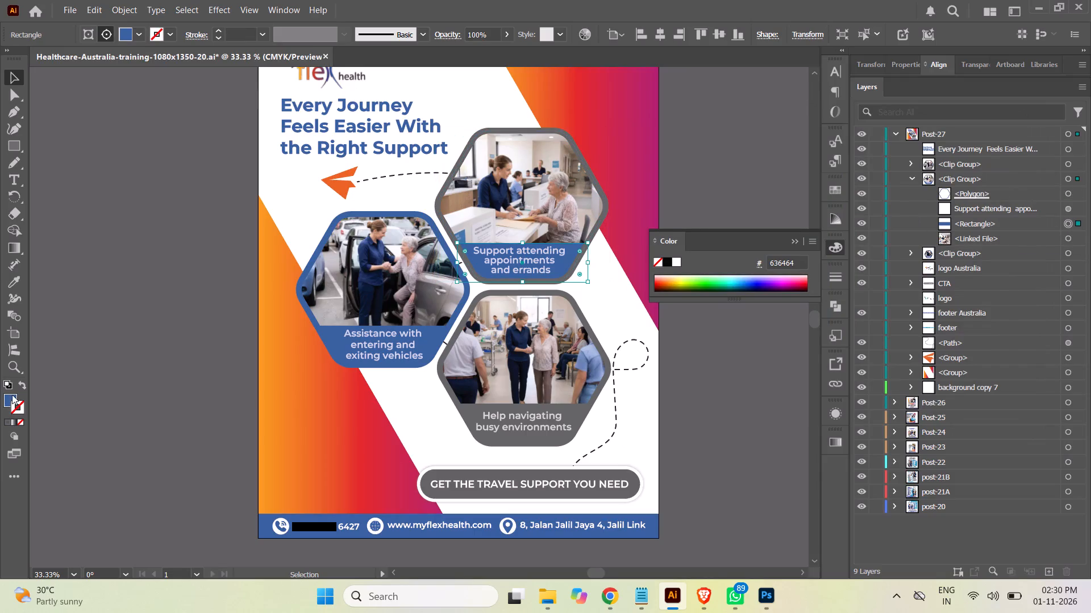
{"action": "left_click", "coordinate": [12, 398]}
{"action": "double_click", "coordinate": [12, 399]}
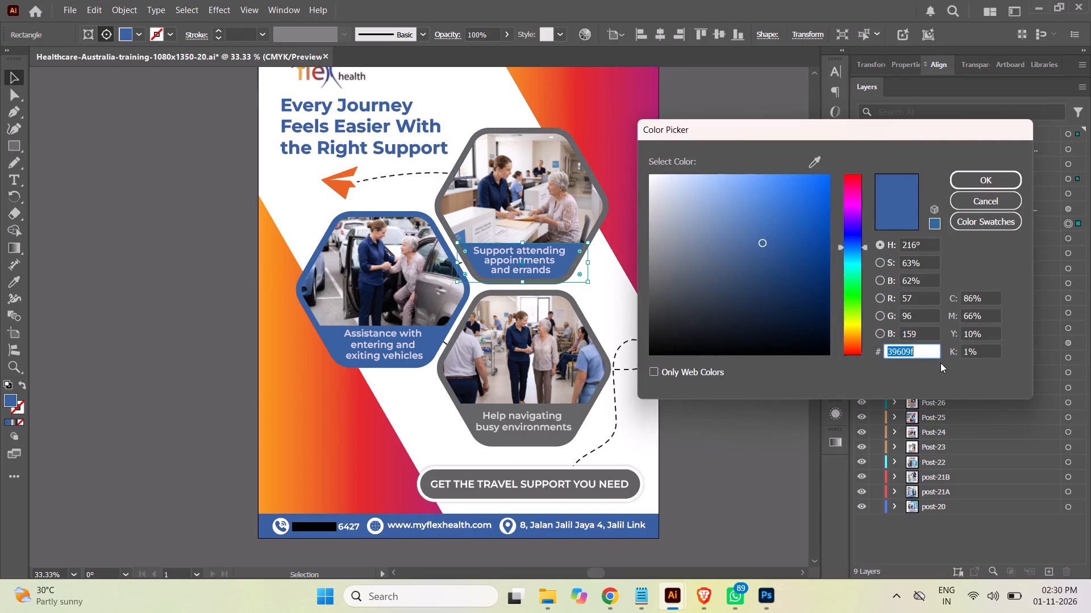
{"action": "key", "text": "ctrl+v"}
{"action": "left_click", "coordinate": [981, 176]}
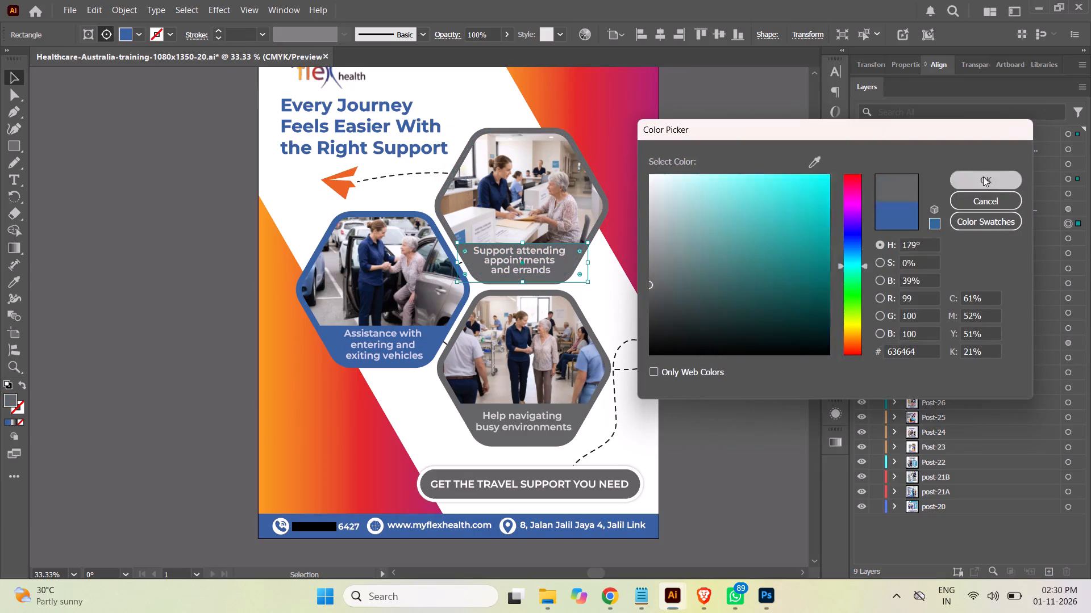
{"action": "left_click", "coordinate": [798, 240]}
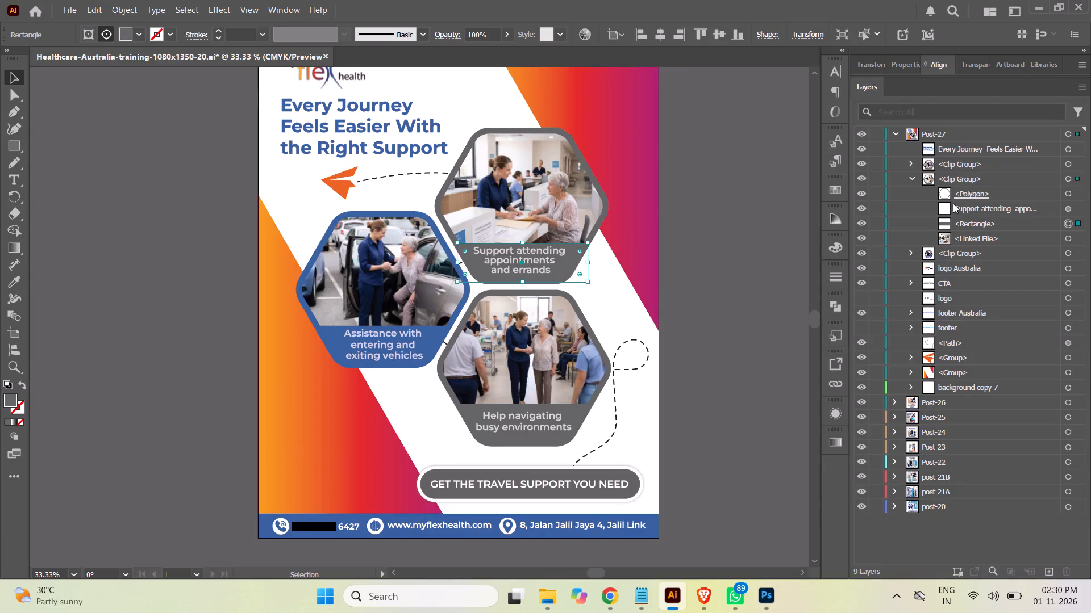
{"action": "left_click", "coordinate": [914, 180]}
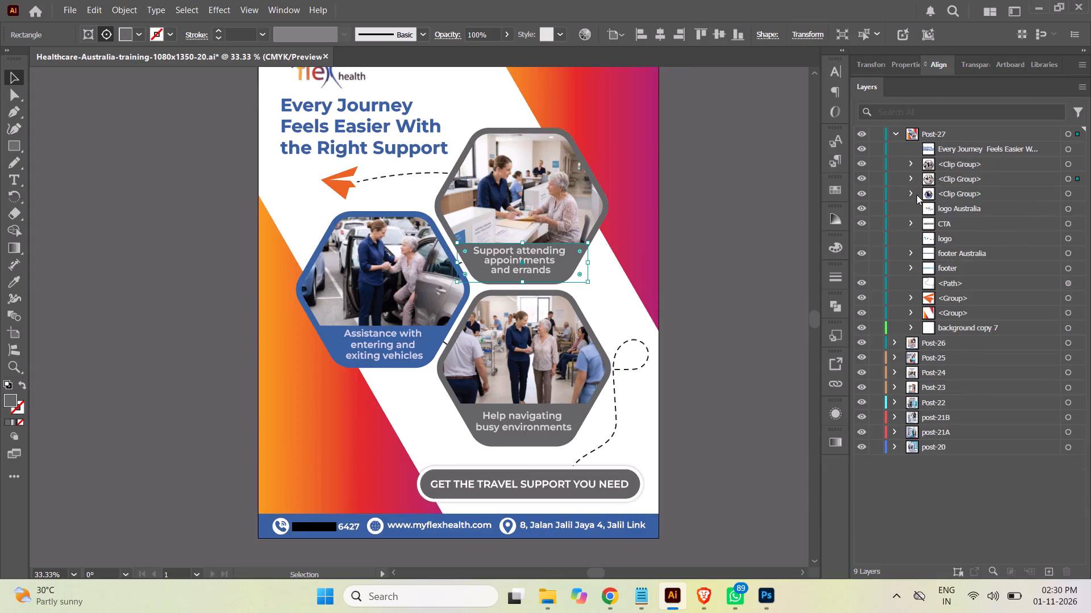
Set the stroke colour of the car picture hexagon's clipping polygon to 636464.
{"action": "left_click", "coordinate": [913, 193]}
{"action": "left_click", "coordinate": [1066, 210]}
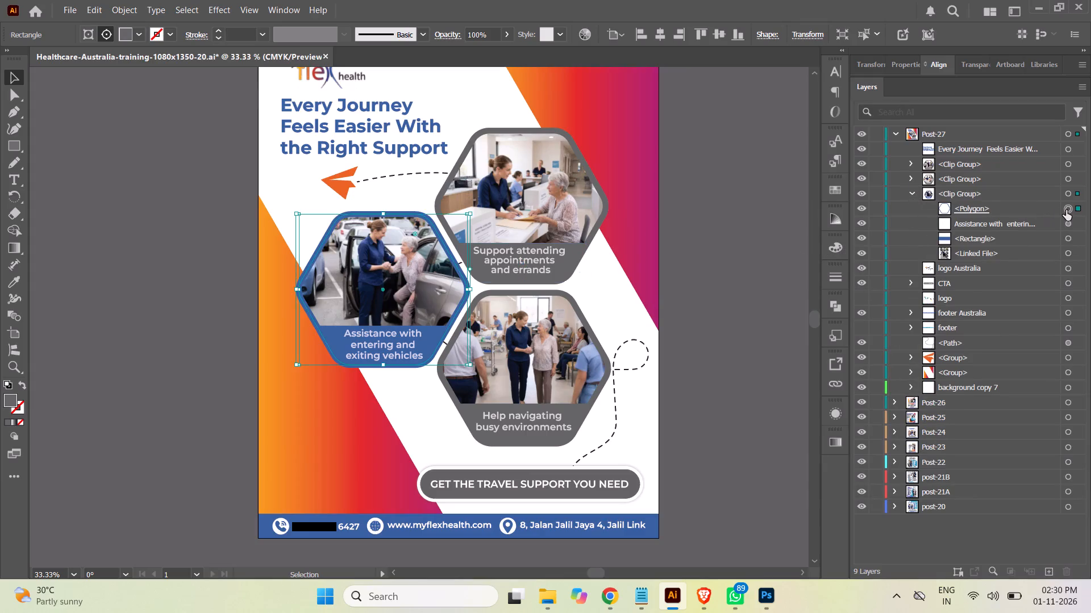
{"action": "double_click", "coordinate": [20, 410]}
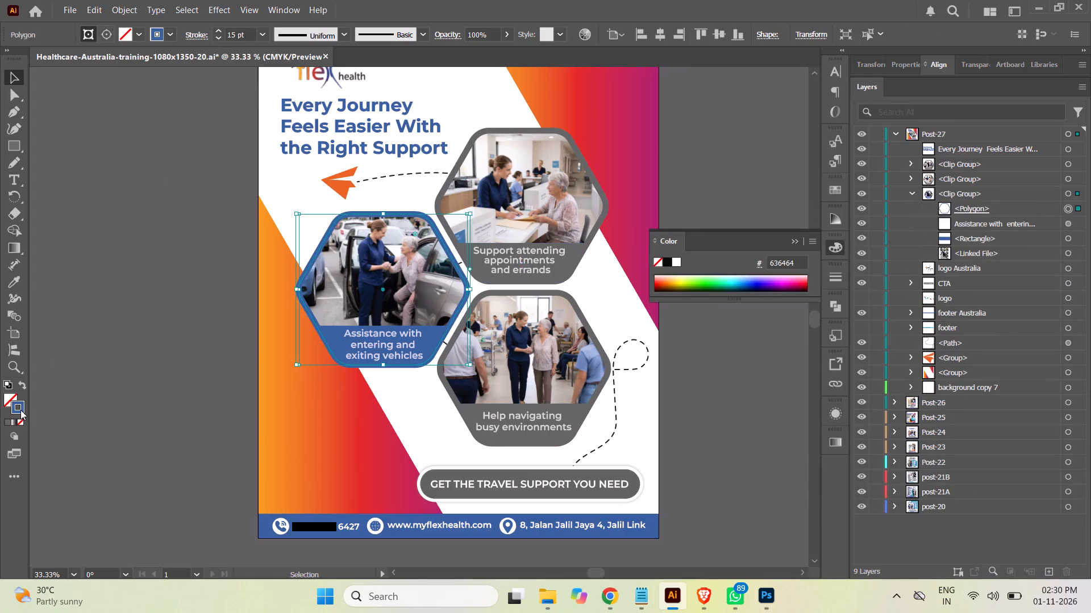
{"action": "key", "text": "ctrl+v"}
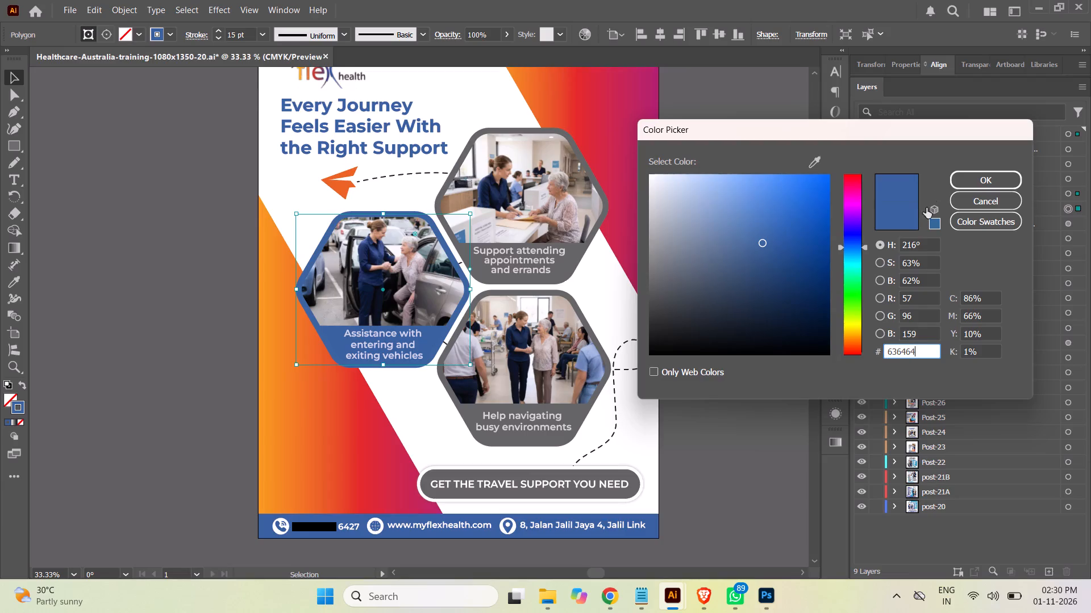
{"action": "left_click", "coordinate": [981, 180]}
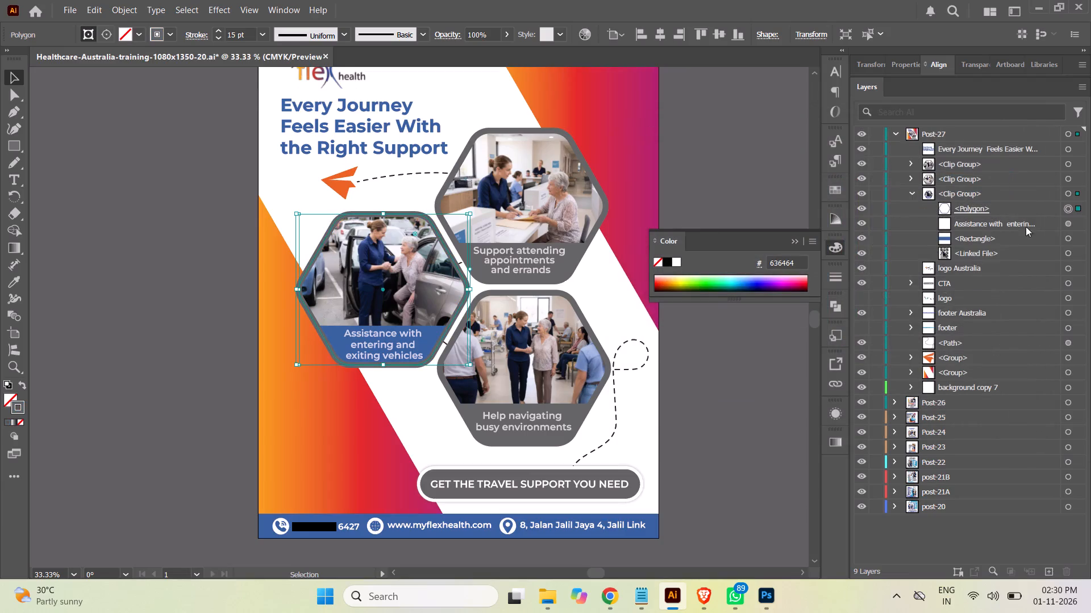
Fill the rectangle behind the "Assistance with entering and exiting vehicles" caption with grey 636464.
{"action": "left_click", "coordinate": [1069, 241]}
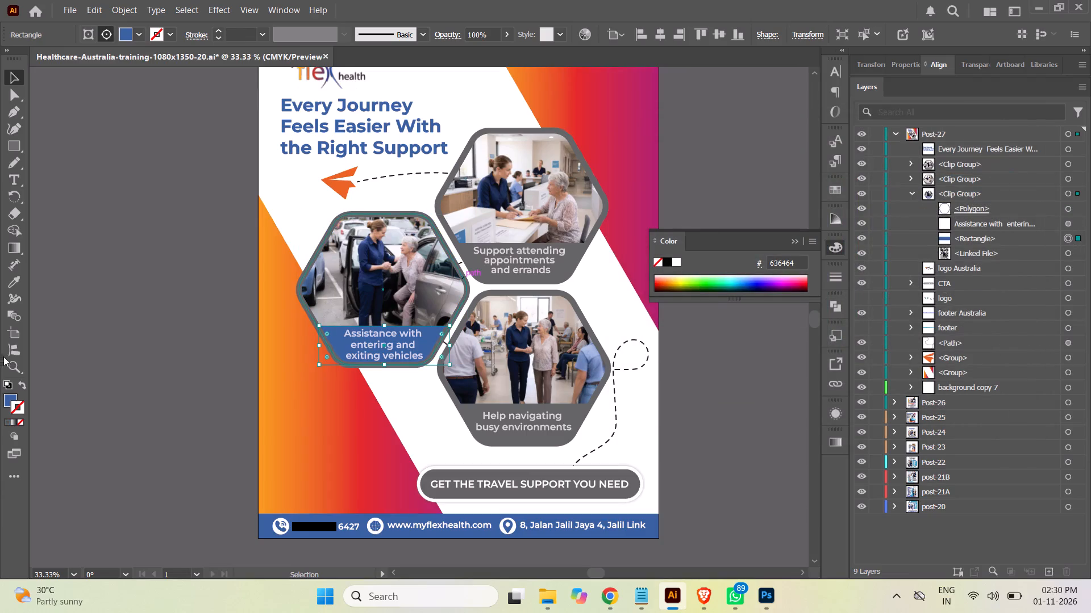
{"action": "left_click", "coordinate": [12, 399]}
{"action": "double_click", "coordinate": [11, 398]}
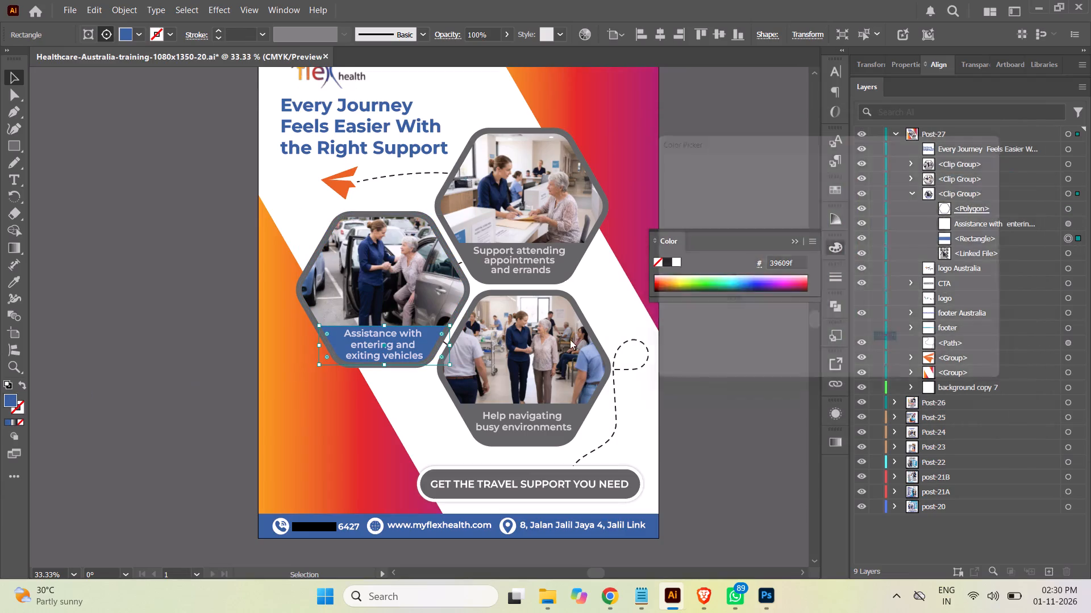
{"action": "key", "text": "ctrl+v"}
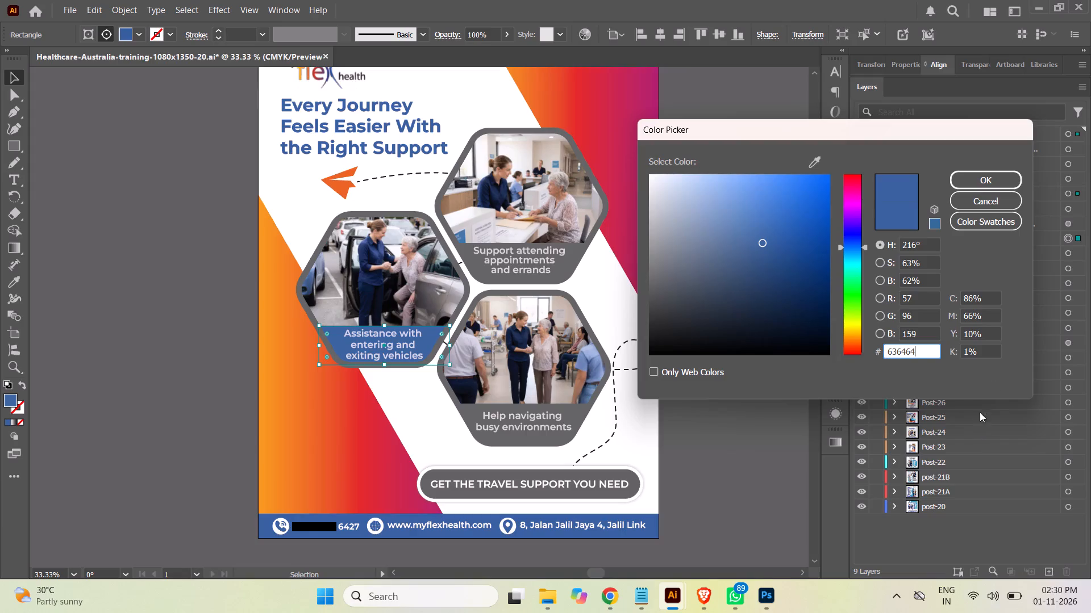
{"action": "left_click", "coordinate": [1012, 179]}
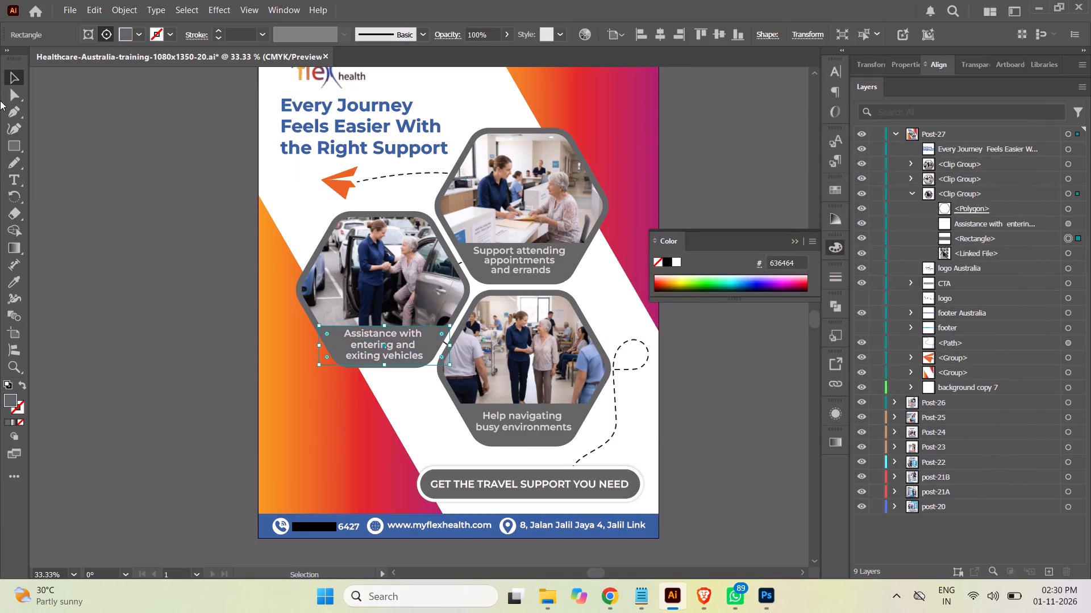
Deselect the artwork, collapse the car picture's clip group in Post-27 and save the document.
{"action": "left_click", "coordinate": [16, 79]}
{"action": "left_click", "coordinate": [143, 174]}
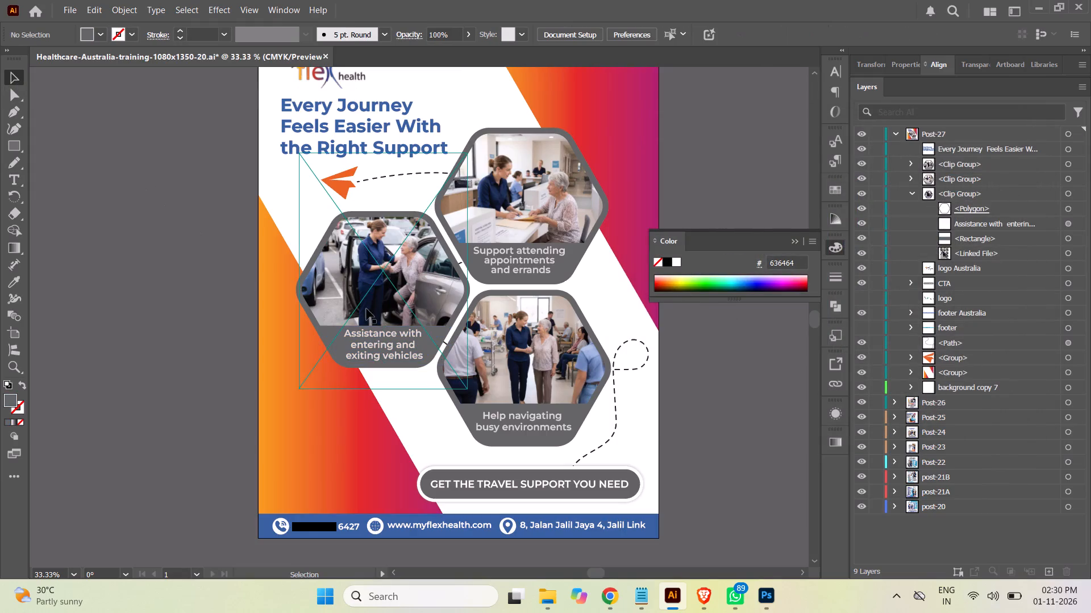
{"action": "left_click", "coordinate": [796, 242]}
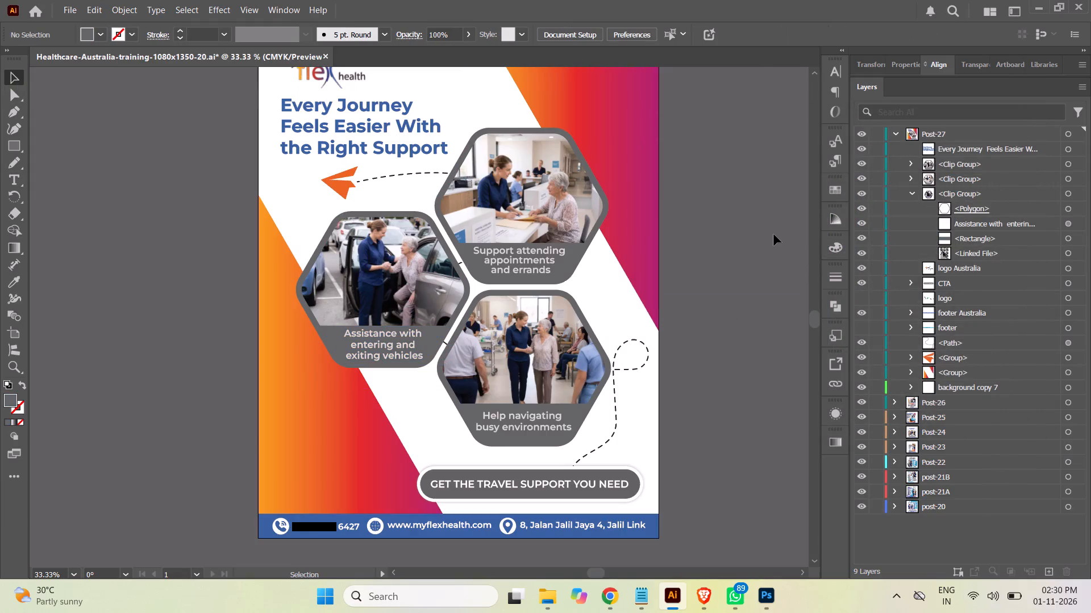
{"action": "left_click", "coordinate": [773, 233]}
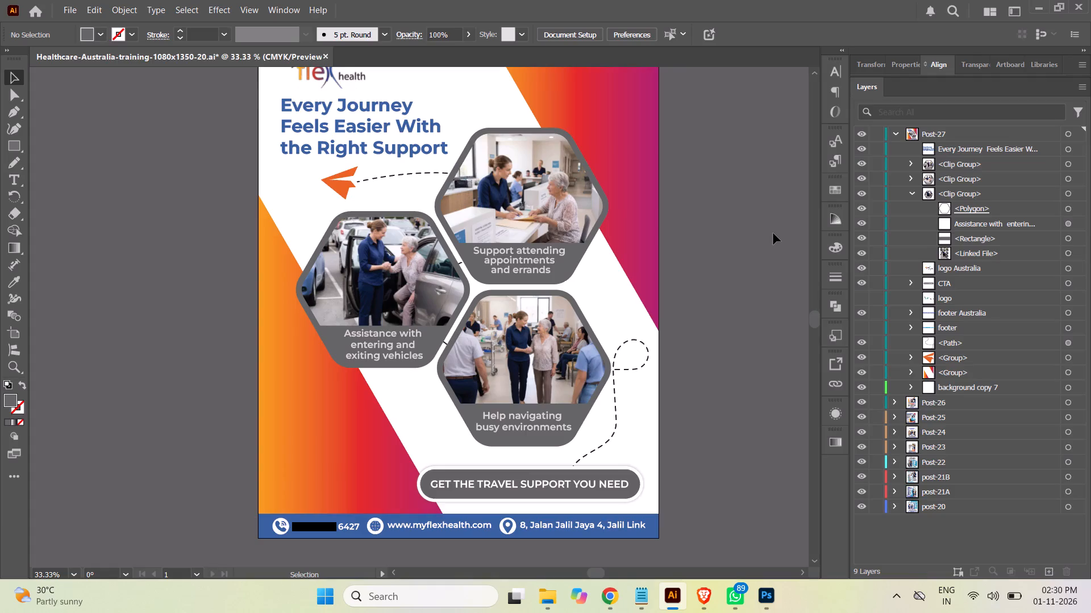
{"action": "left_click", "coordinate": [910, 193]}
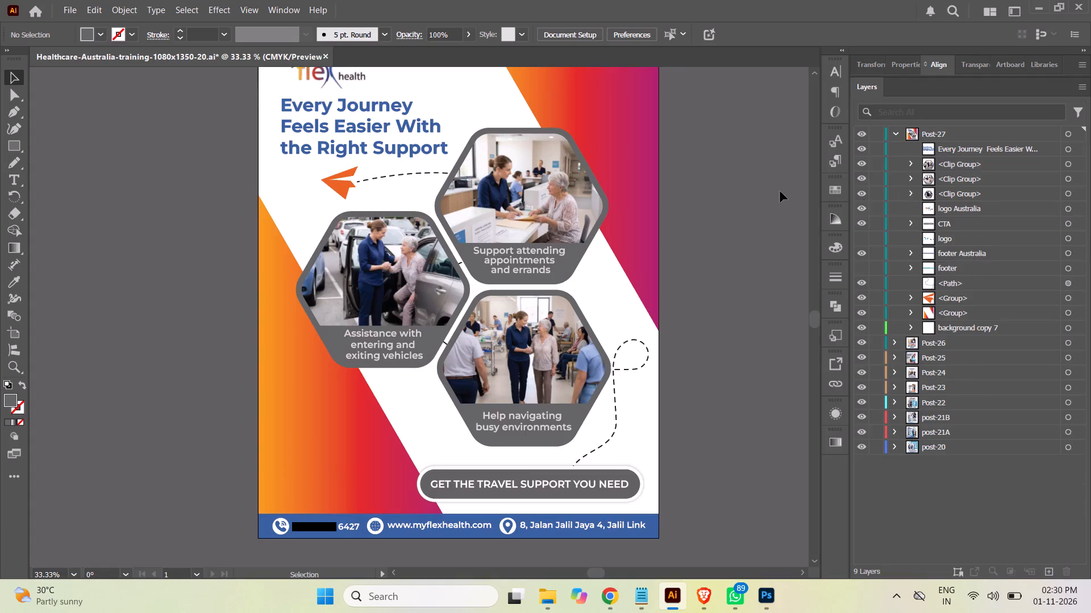
{"action": "left_click", "coordinate": [776, 190]}
{"action": "key", "text": "ctrl+s"}
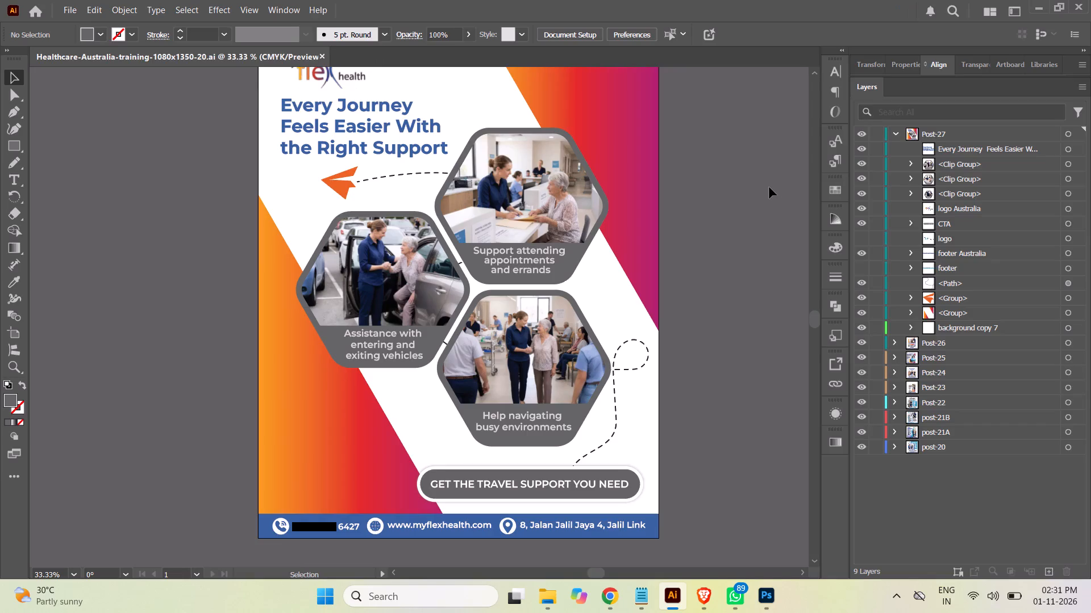
Skip the McAfee subscription renewal offer.
{"action": "left_click", "coordinate": [724, 285]}
{"action": "scroll", "coordinate": [736, 247], "scroll_direction": "up", "scroll_amount": 1}
{"action": "scroll", "coordinate": [736, 247], "scroll_direction": "down", "scroll_amount": 1}
{"action": "scroll", "coordinate": [736, 247], "scroll_direction": "up", "scroll_amount": 1}
{"action": "scroll", "coordinate": [736, 247], "scroll_direction": "down", "scroll_amount": 4}
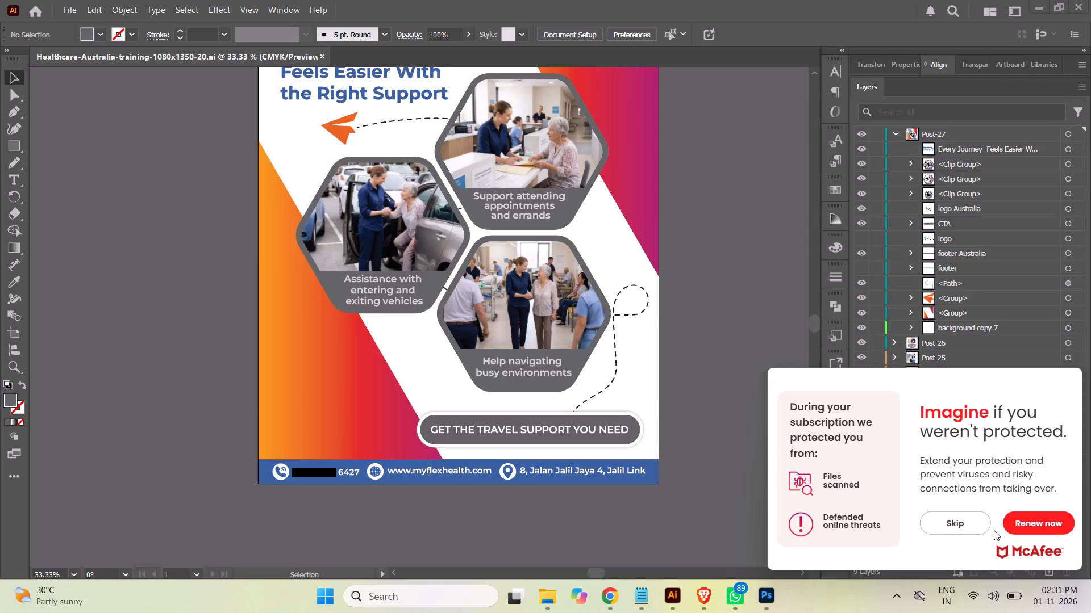
{"action": "left_click", "coordinate": [957, 526]}
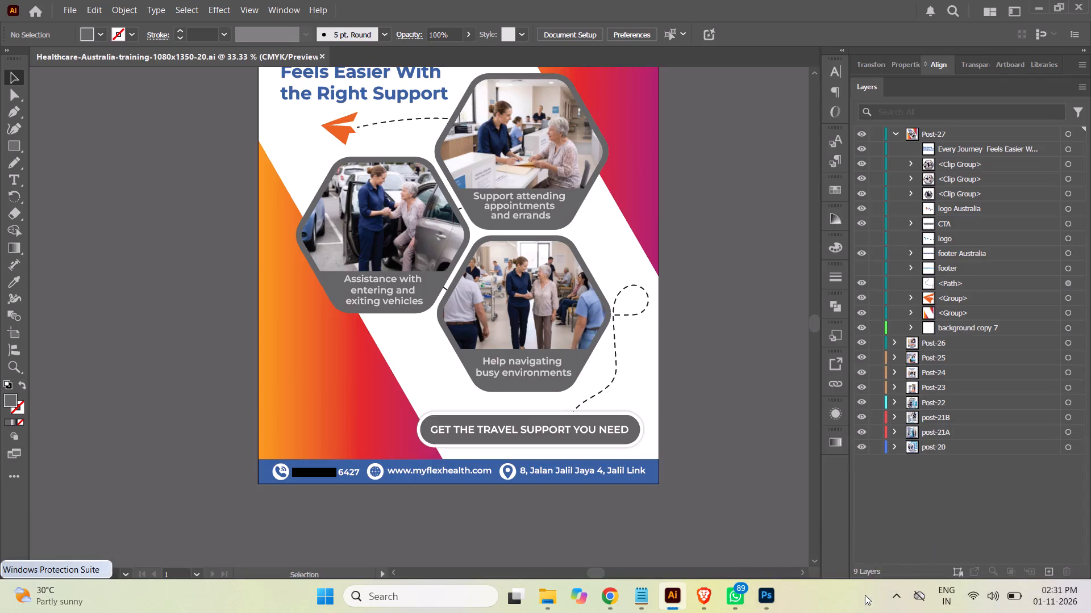
{"action": "left_click", "coordinate": [838, 603]}
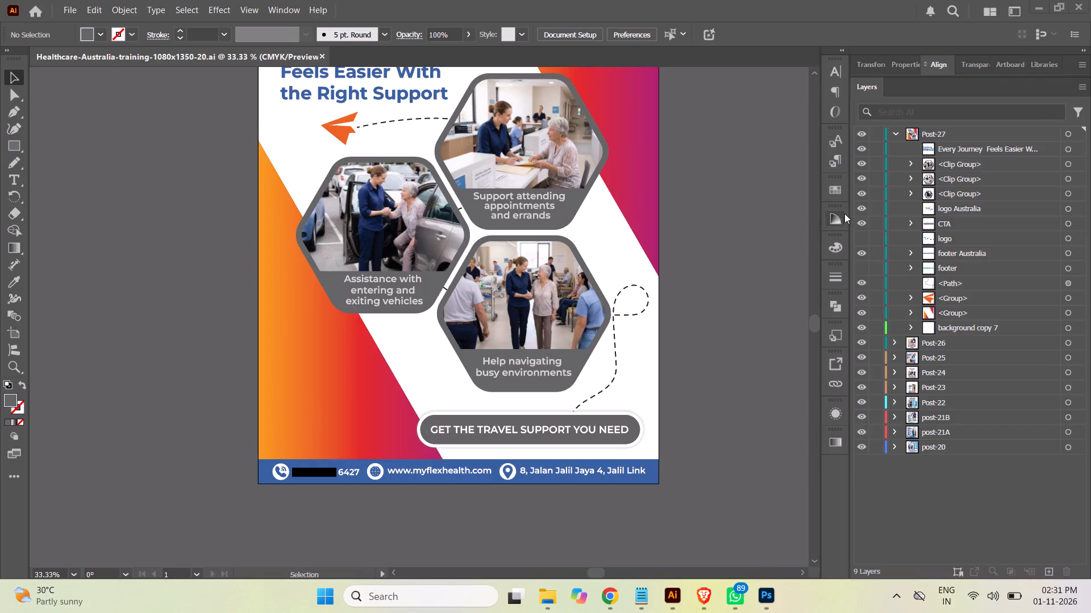
Stretch the orange-to-purple gradient background group upward so its top edge meets the artboard's top edge, and deselect it.
{"action": "scroll", "coordinate": [712, 267], "scroll_direction": "up", "scroll_amount": 2}
{"action": "scroll", "coordinate": [712, 267], "scroll_direction": "down", "scroll_amount": 1}
{"action": "scroll", "coordinate": [712, 267], "scroll_direction": "up", "scroll_amount": 7}
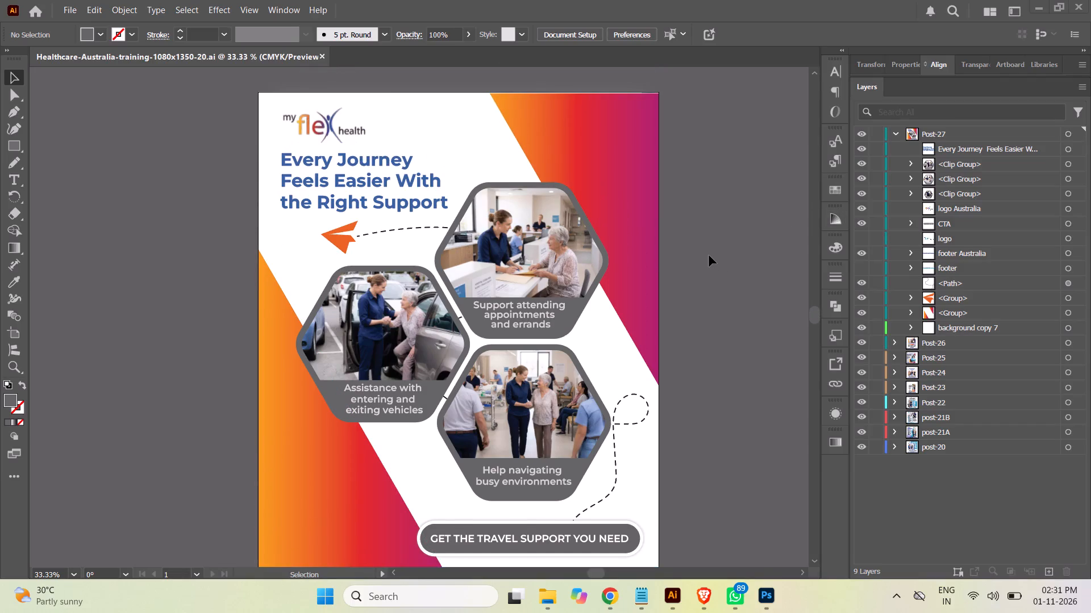
{"action": "left_click", "coordinate": [1068, 312]}
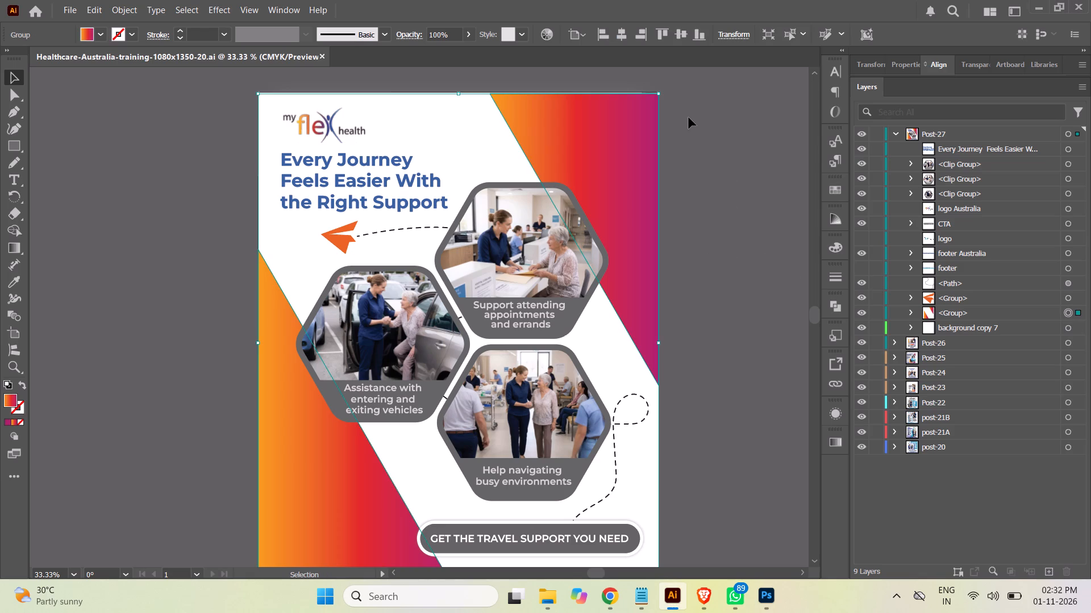
{"action": "key", "text": "ctrl+equal"}
{"action": "key", "text": "ctrl+equal"}
{"action": "key", "text": "ctrl+equal"}
{"action": "key", "text": "ctrl+equal"}
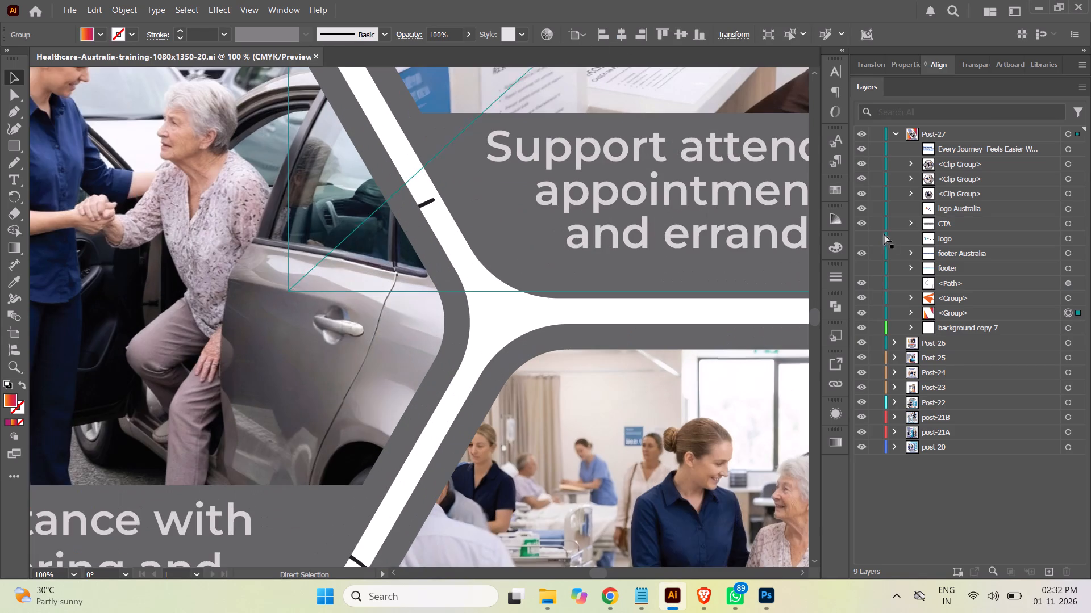
{"action": "left_click_drag", "start_coordinate": [814, 314], "coordinate": [814, 280]}
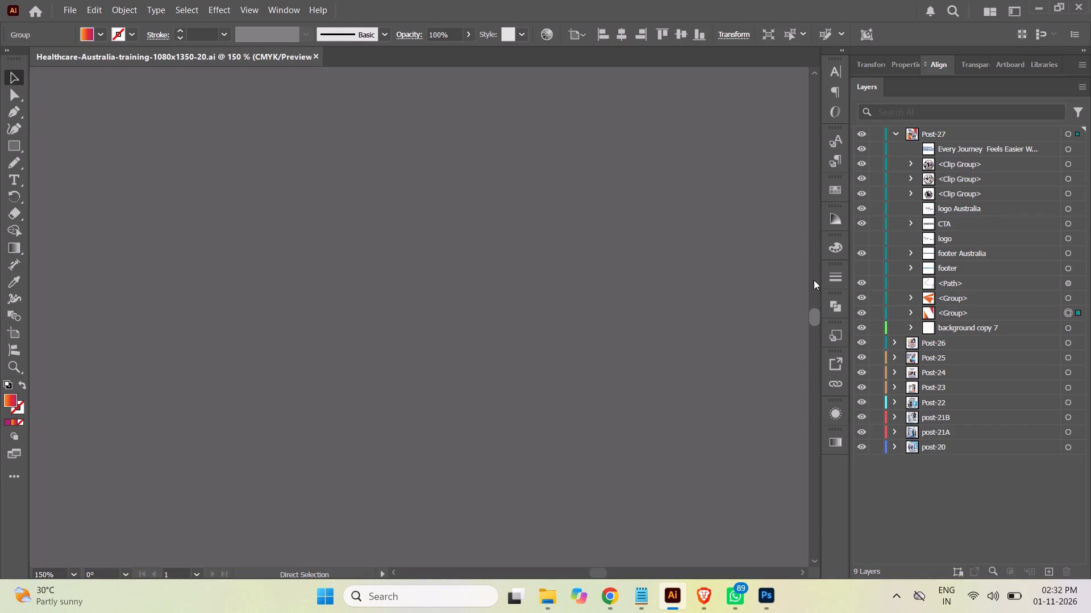
{"action": "left_click_drag", "start_coordinate": [814, 280], "coordinate": [816, 300]}
{"action": "left_click_drag", "start_coordinate": [418, 294], "coordinate": [415, 292]}
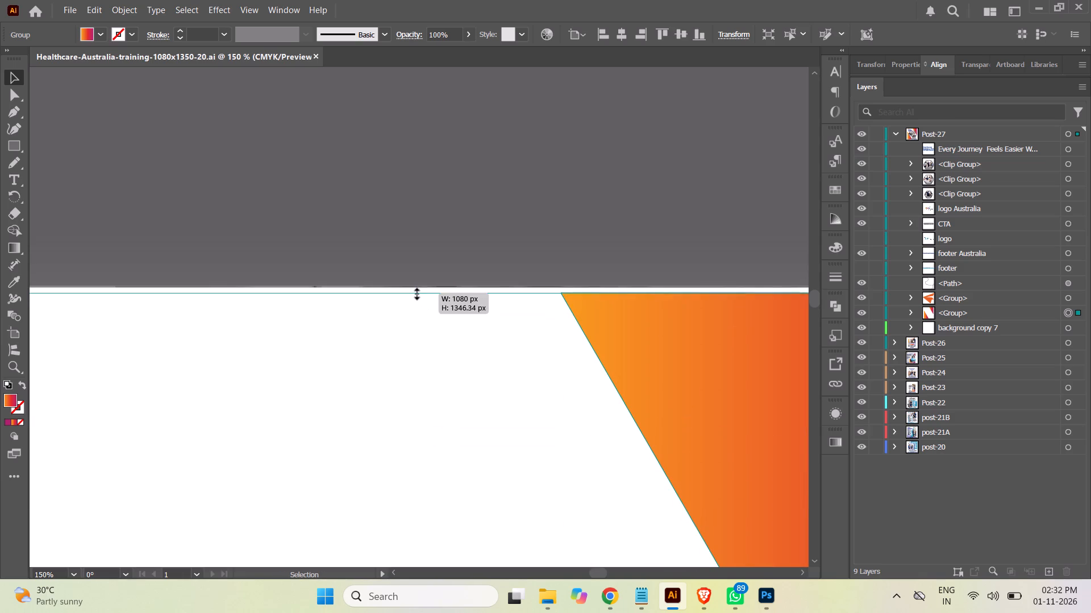
{"action": "left_click_drag", "start_coordinate": [415, 292], "coordinate": [413, 286]}
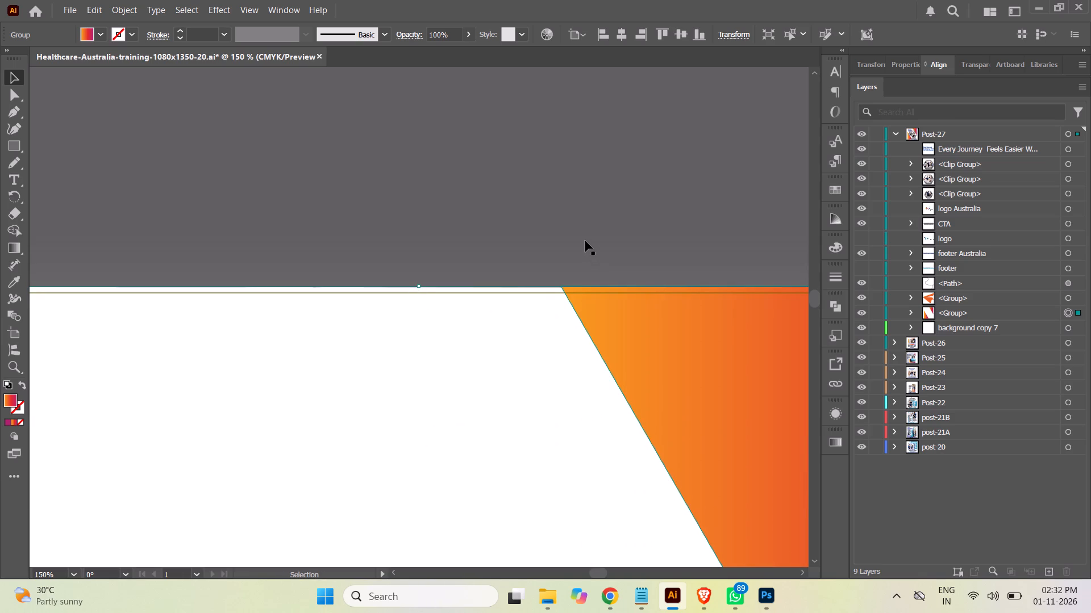
{"action": "key", "text": "ctrl+minus"}
{"action": "key", "text": "ctrl+minus"}
{"action": "key", "text": "ctrl+minus"}
{"action": "key", "text": "ctrl+minus"}
{"action": "key", "text": "ctrl+minus"}
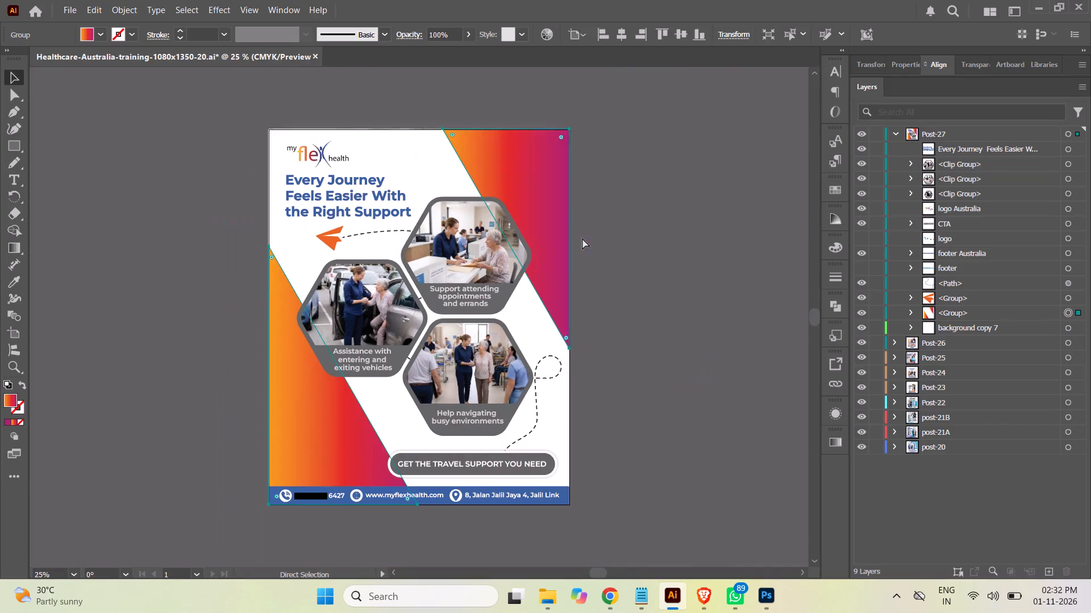
{"action": "left_click", "coordinate": [681, 286]}
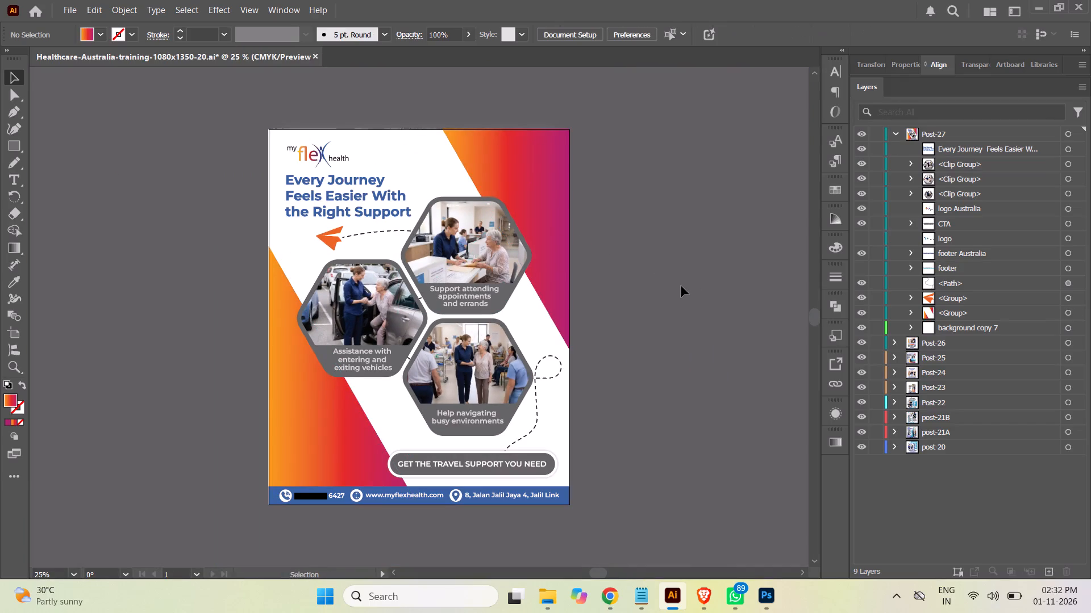
Save the document with the adjusted Post-27 background.
{"action": "key", "text": "ctrl+s"}
{"action": "left_click", "coordinate": [719, 280]}
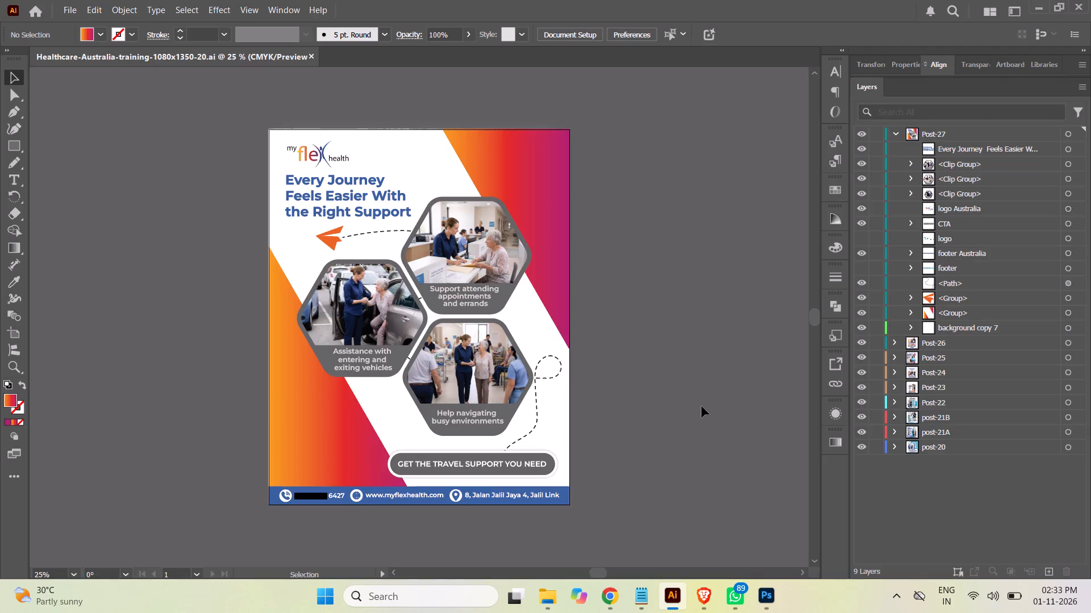
Switch to Asana in Chrome, open the "MFHM - Free Care Giving Training" task and read through its design brief.
{"action": "left_click", "coordinate": [607, 596]}
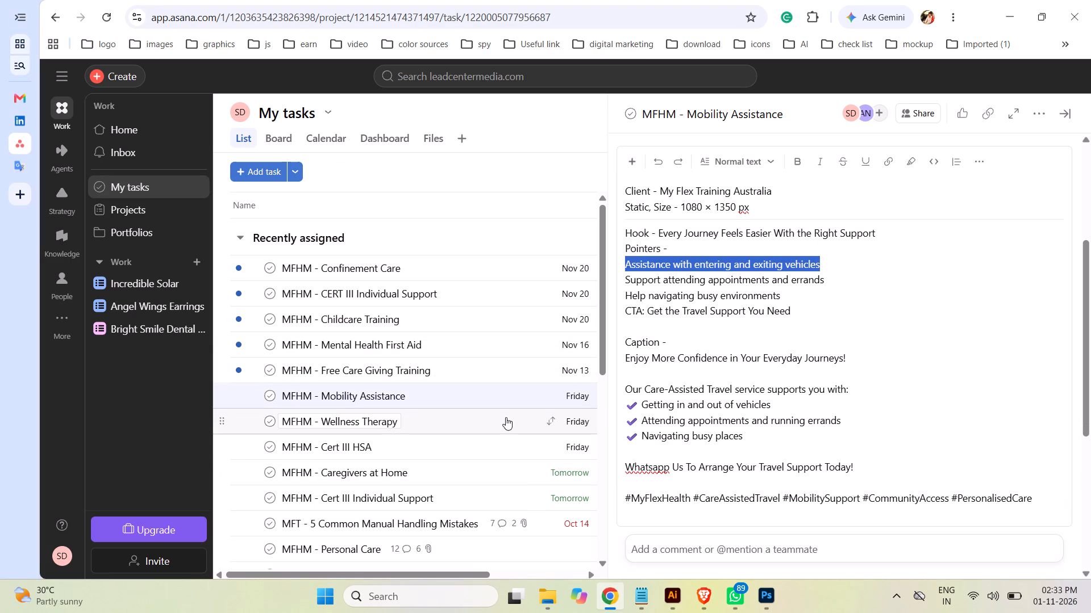
{"action": "scroll", "coordinate": [506, 417], "scroll_direction": "up", "scroll_amount": 2}
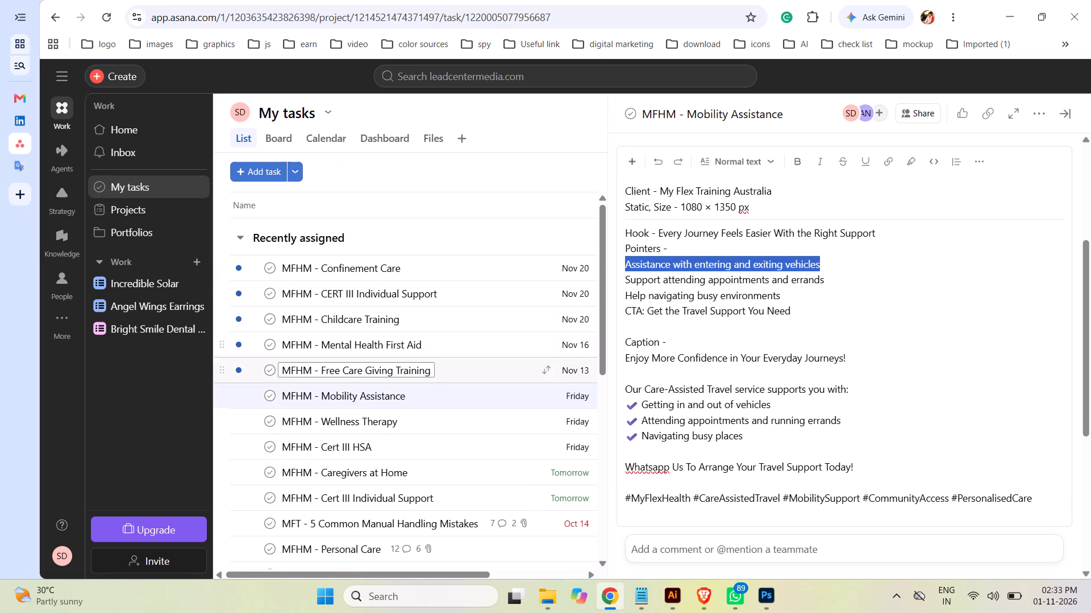
{"action": "left_click", "coordinate": [455, 372]}
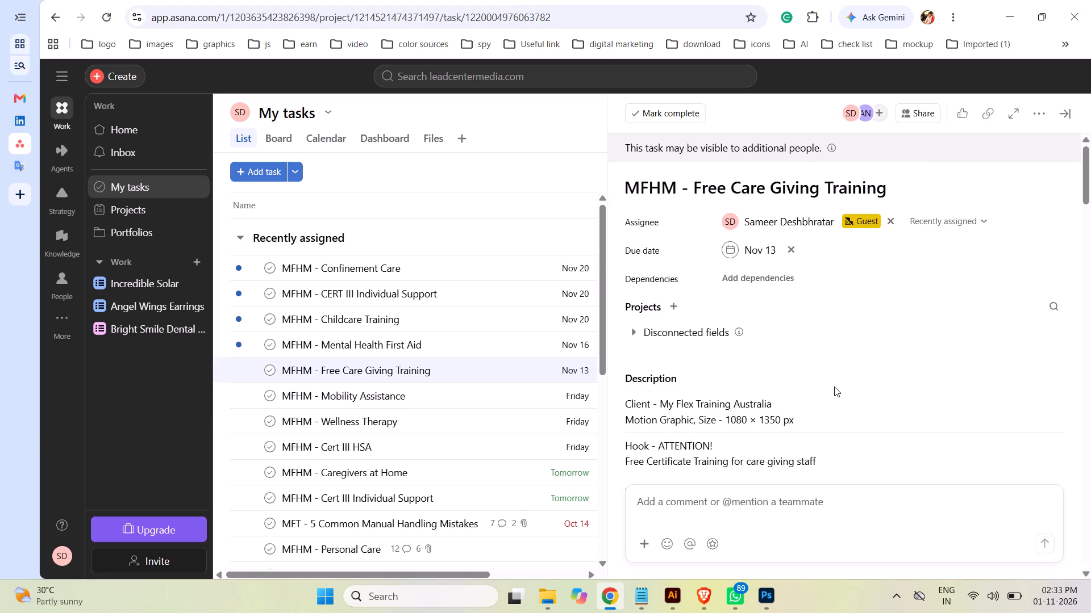
{"action": "scroll", "coordinate": [834, 387], "scroll_direction": "down", "scroll_amount": 2}
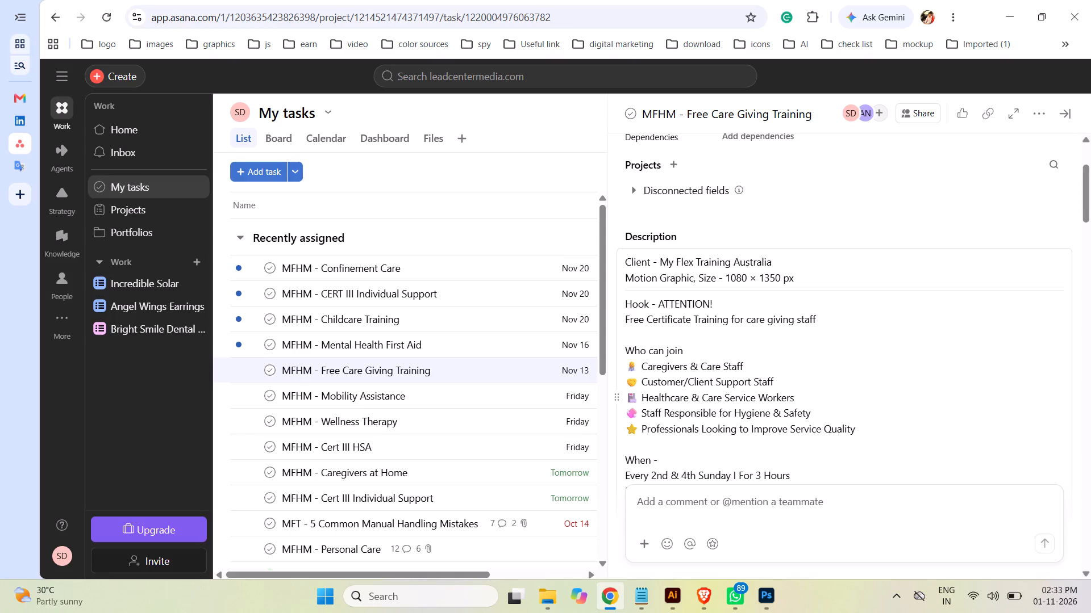
{"action": "scroll", "coordinate": [942, 400], "scroll_direction": "down", "scroll_amount": 1}
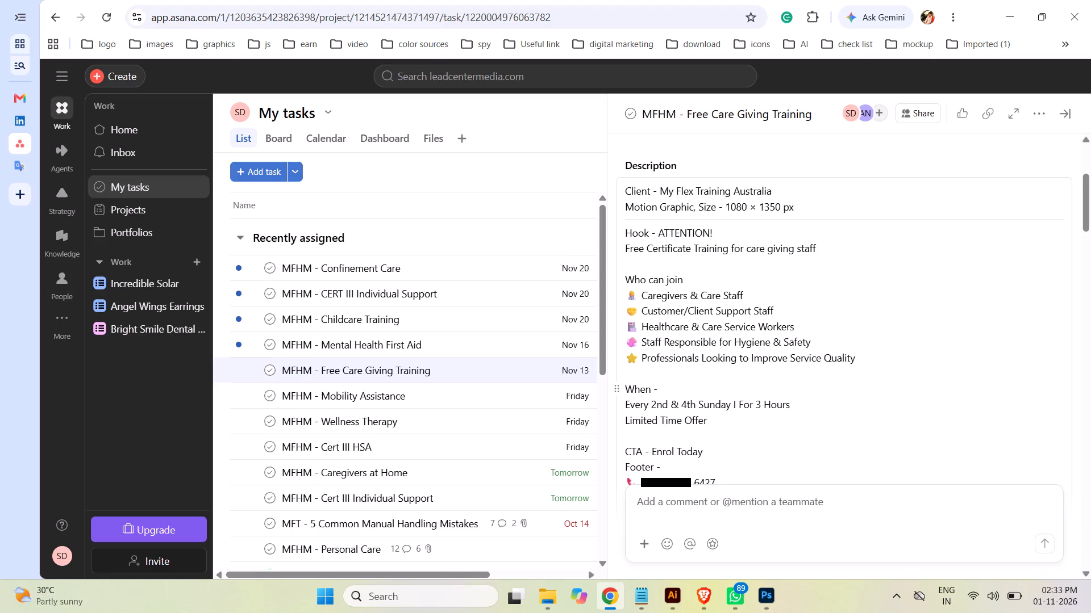
{"action": "scroll", "coordinate": [932, 385], "scroll_direction": "down", "scroll_amount": 1}
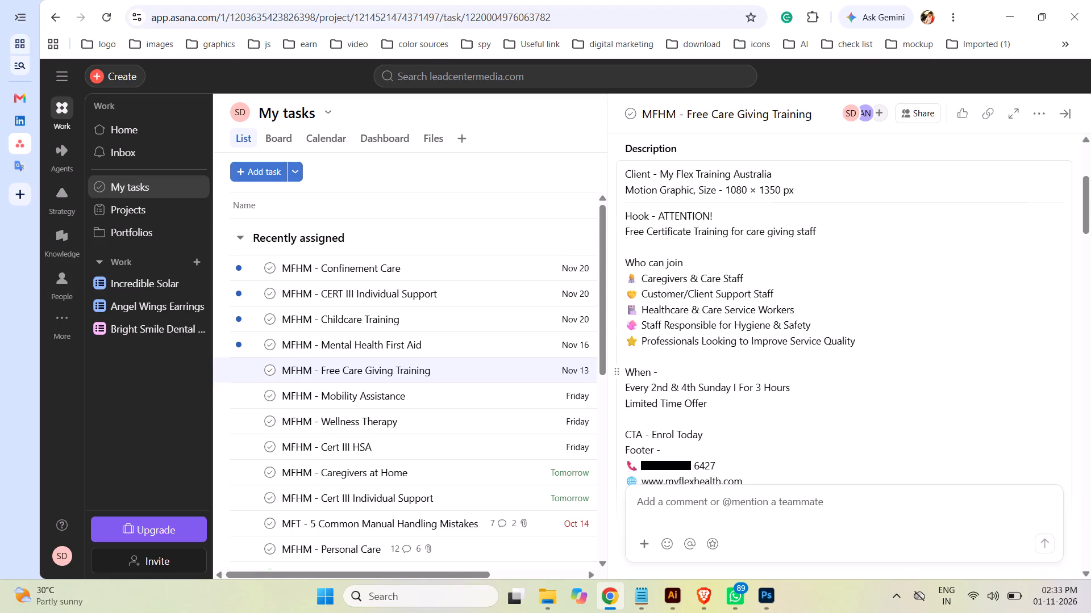
{"action": "scroll", "coordinate": [932, 385], "scroll_direction": "up", "scroll_amount": 1}
{"action": "scroll", "coordinate": [932, 385], "scroll_direction": "down", "scroll_amount": 2}
{"action": "scroll", "coordinate": [932, 385], "scroll_direction": "up", "scroll_amount": 1}
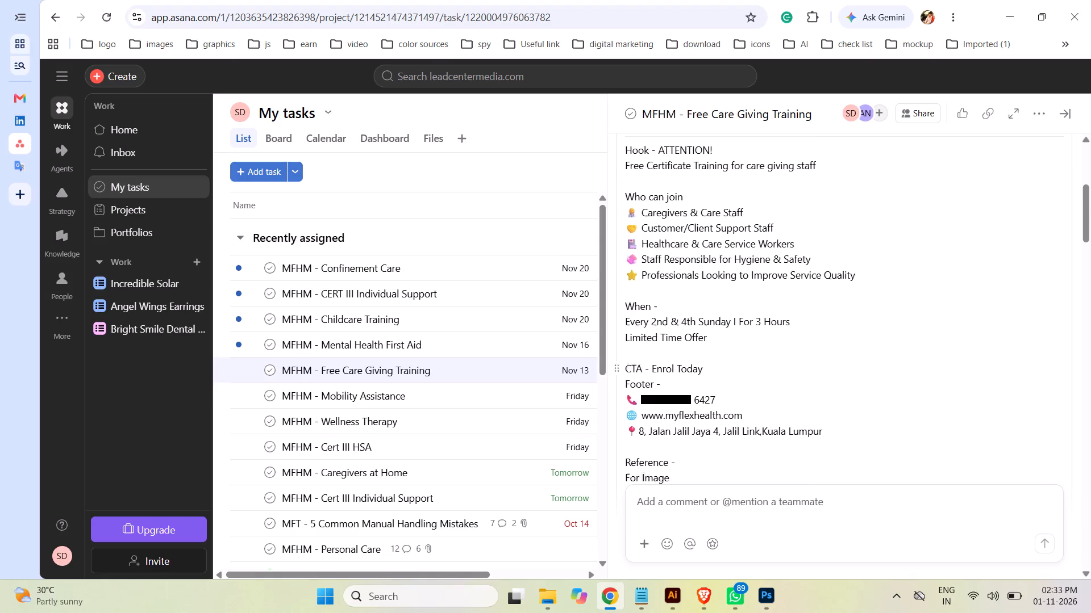
{"action": "scroll", "coordinate": [931, 385], "scroll_direction": "up", "scroll_amount": 2}
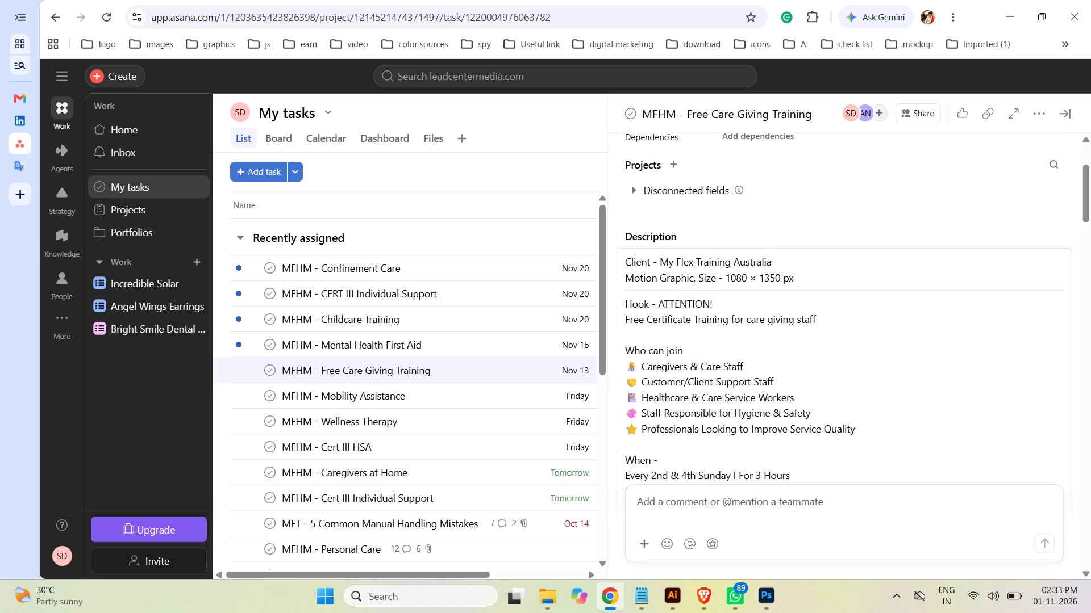
Copy the hook word "ATTENTION" from the brief and search Pinterest for it in Brave.
{"action": "double_click", "coordinate": [684, 301]}
{"action": "right_click", "coordinate": [684, 301]}
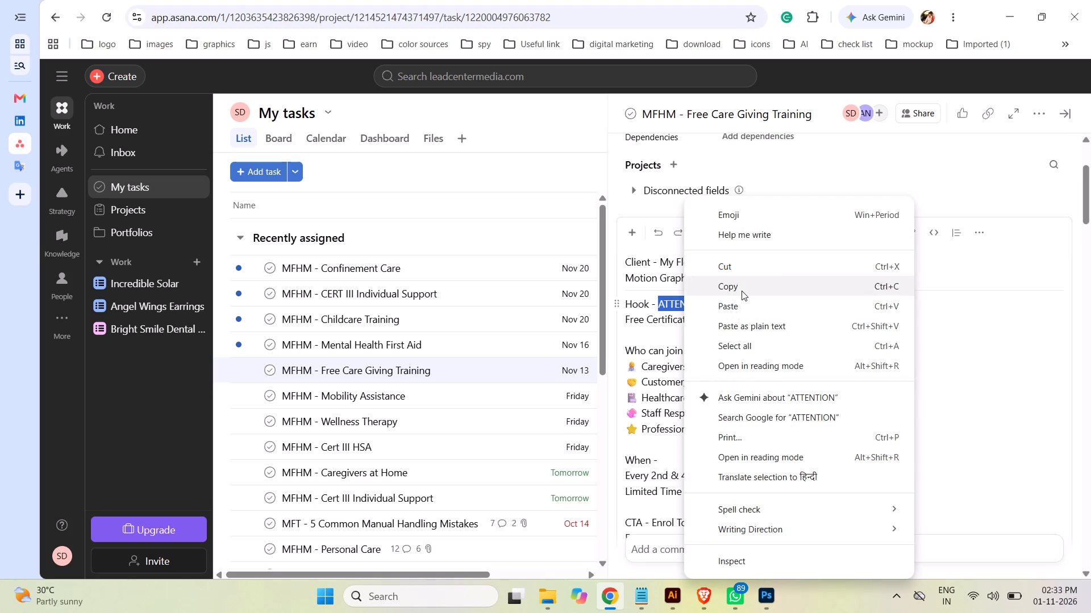
{"action": "left_click", "coordinate": [741, 288]}
{"action": "left_click", "coordinate": [709, 593]}
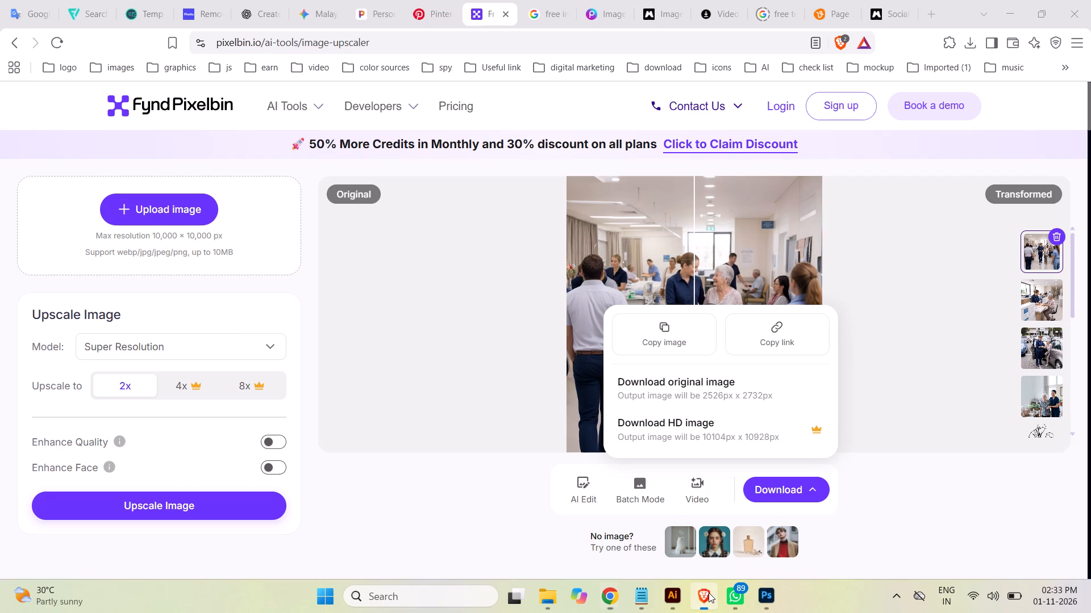
{"action": "left_click", "coordinate": [425, 9]}
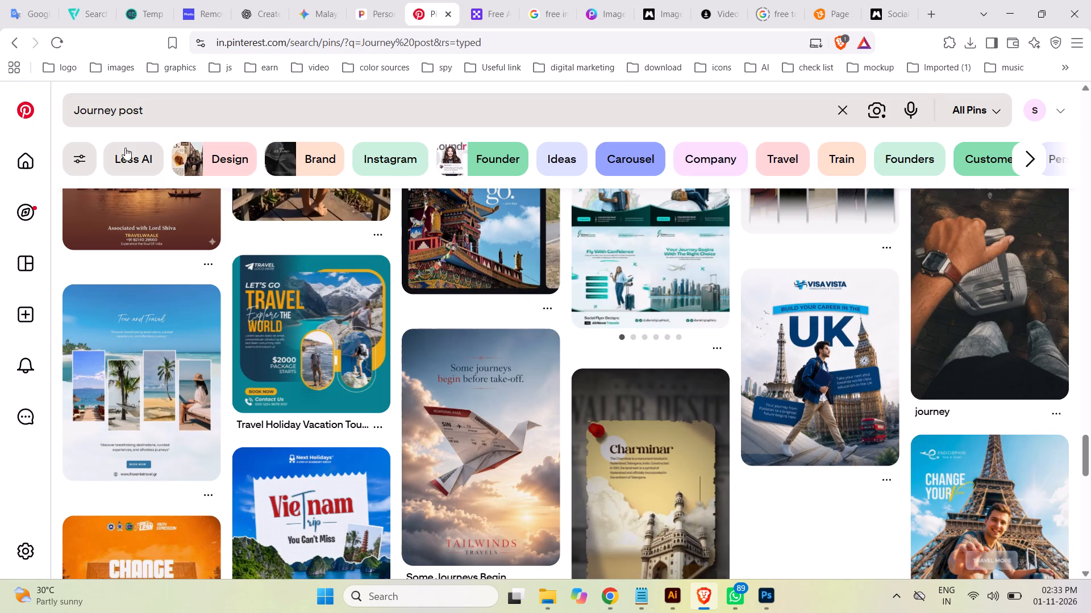
{"action": "left_click_drag", "start_coordinate": [180, 108], "coordinate": [14, 119]}
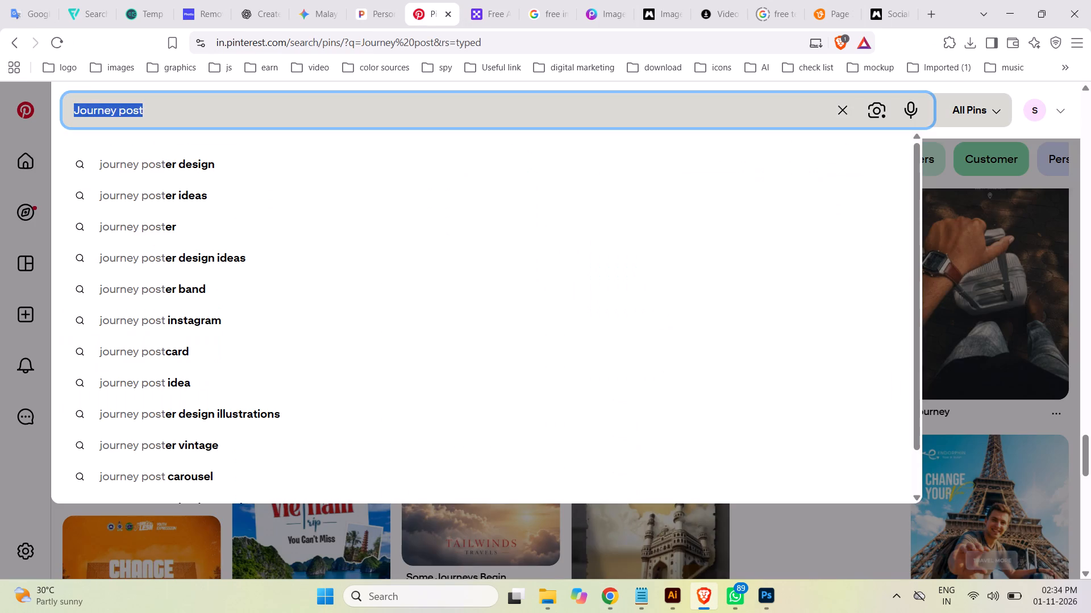
{"action": "key", "text": "ctrl+v"}
{"action": "key", "text": "Return"}
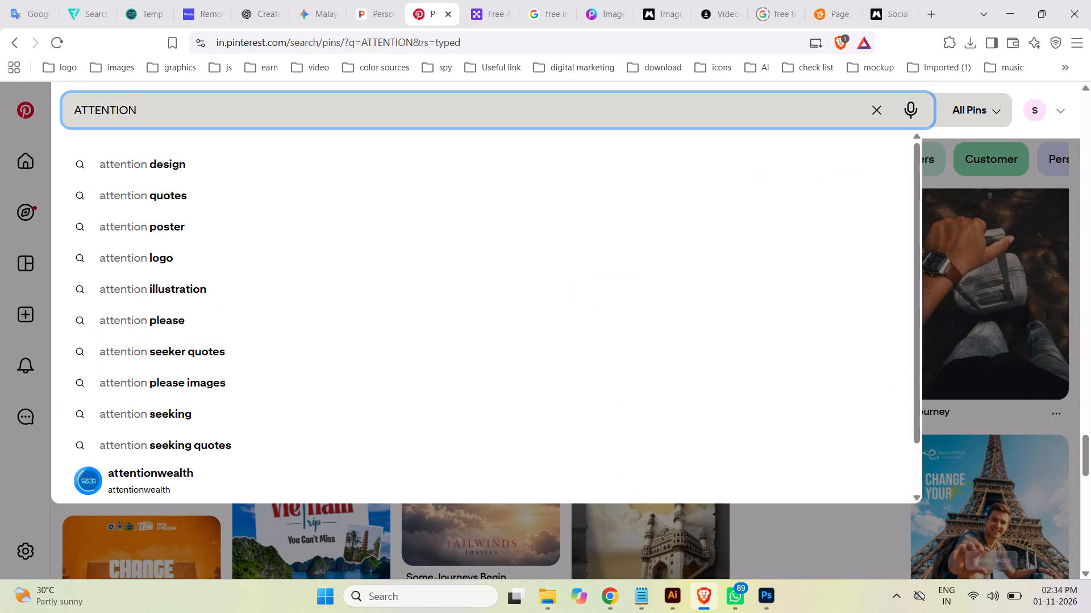